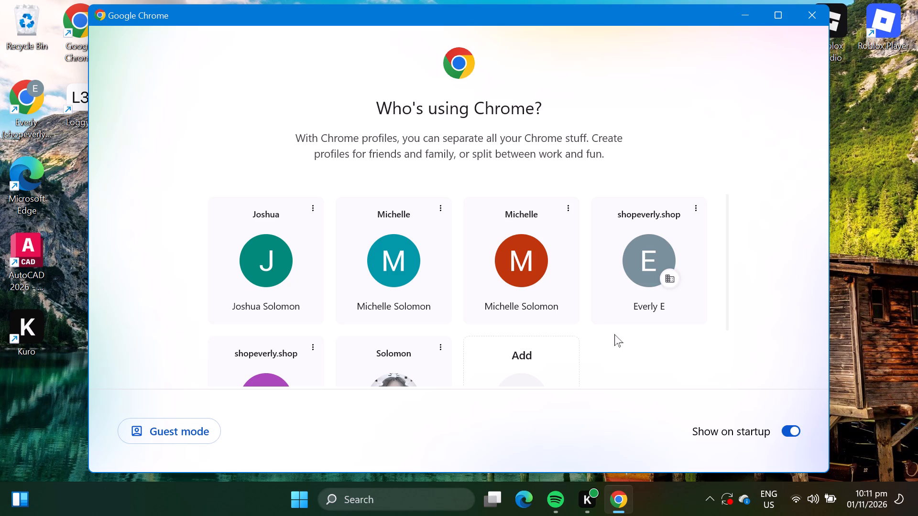
Open the Everly E browser profile for shopeverly.shop.
double_click(639, 279)
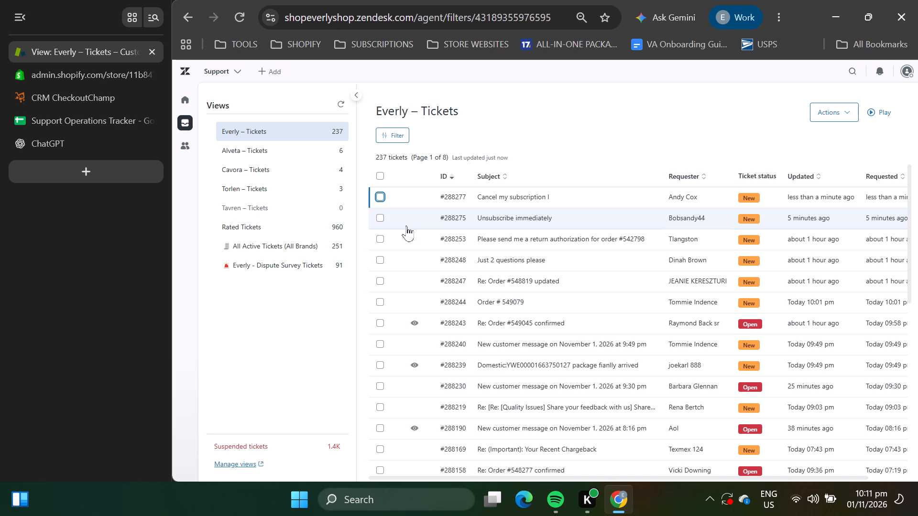
click(506, 217)
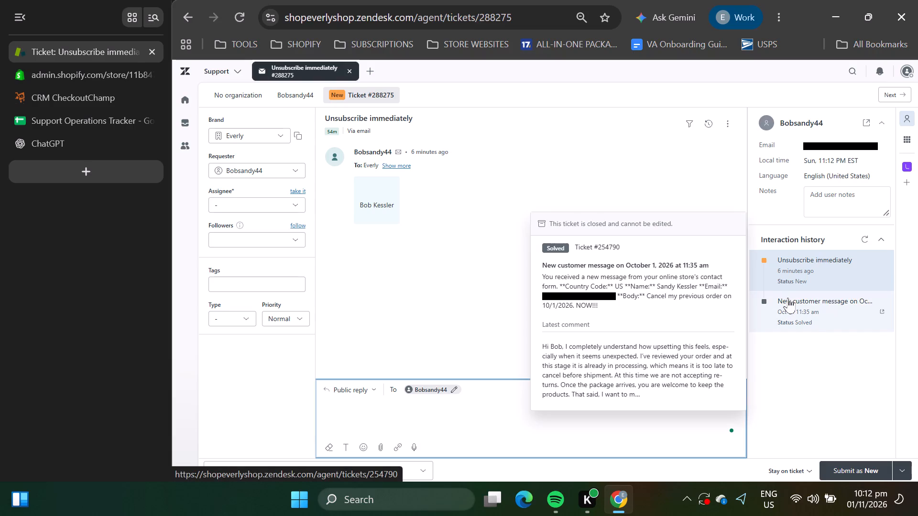
click(792, 310)
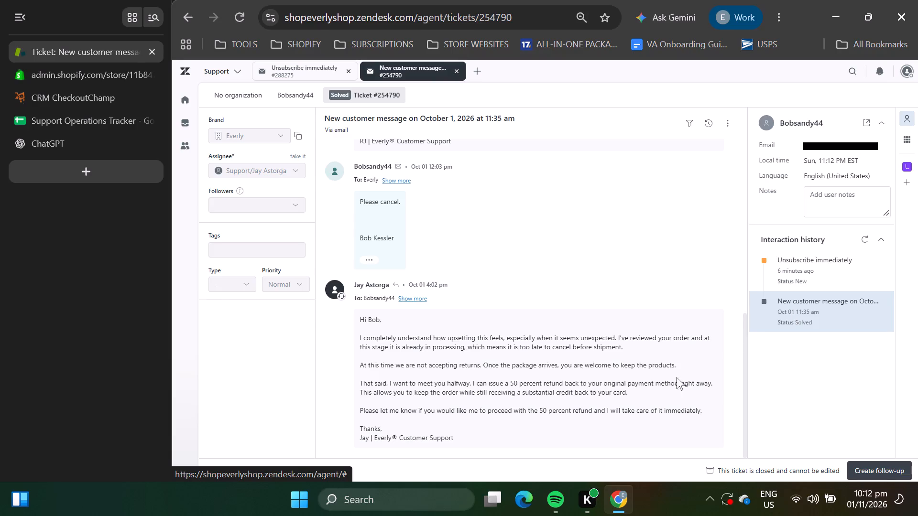
scroll(589, 333, up, 4)
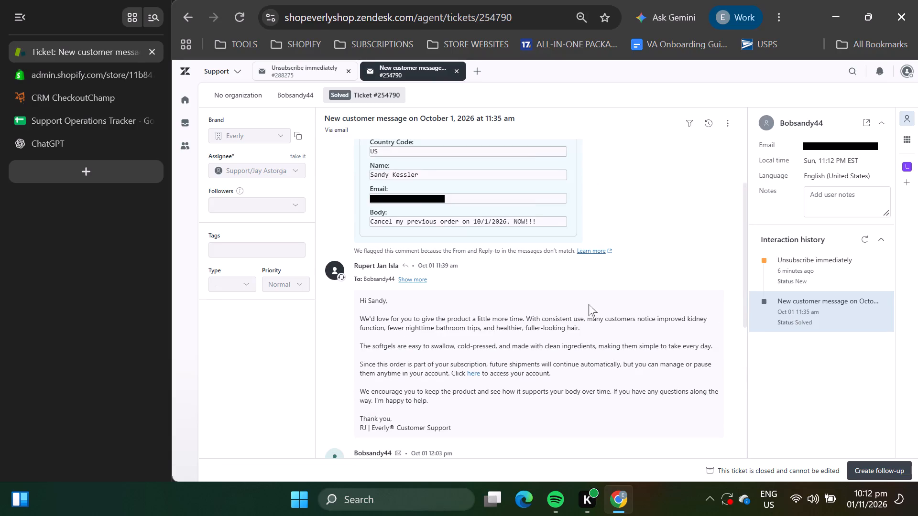
Copy the requester's email address from the ticket and search the Shopify store for it.
click(892, 145)
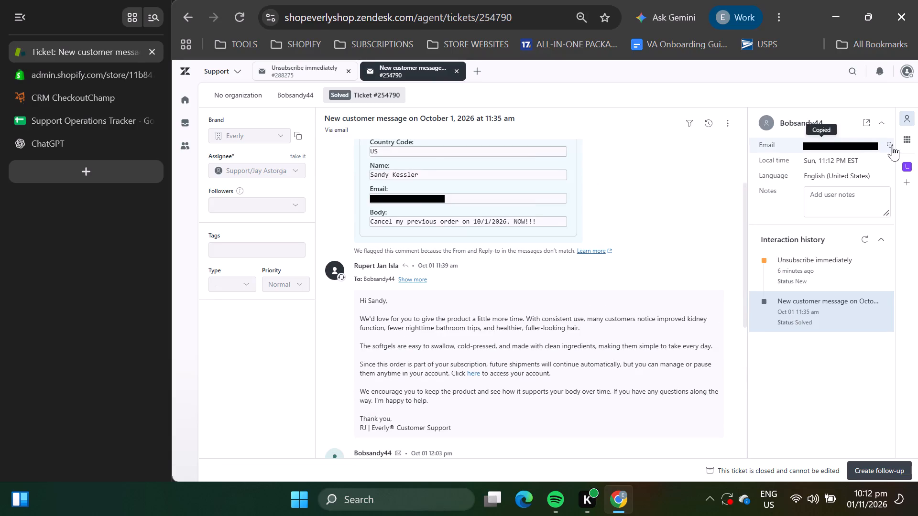
click(76, 69)
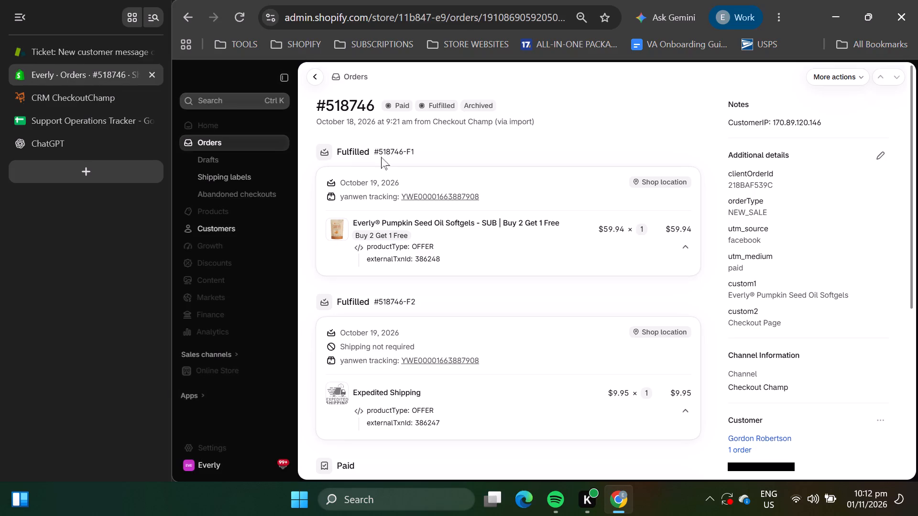
click(214, 103)
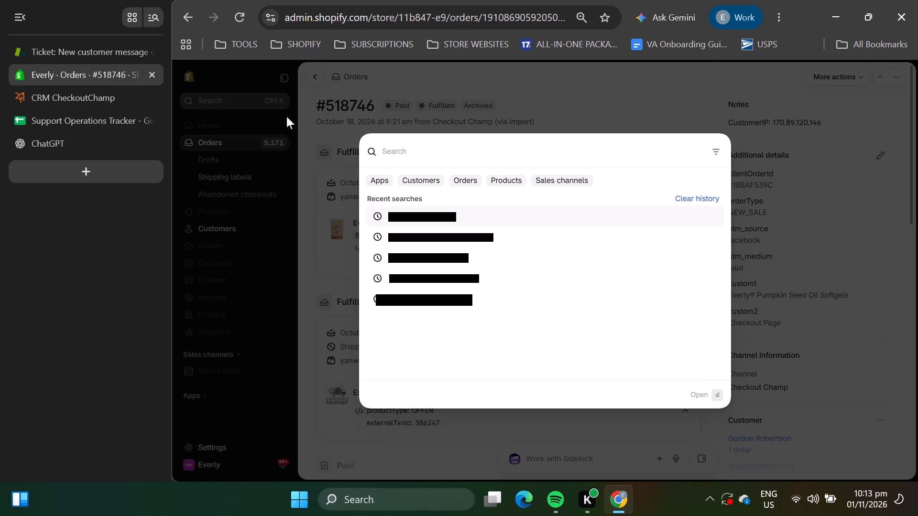
right_click(412, 157)
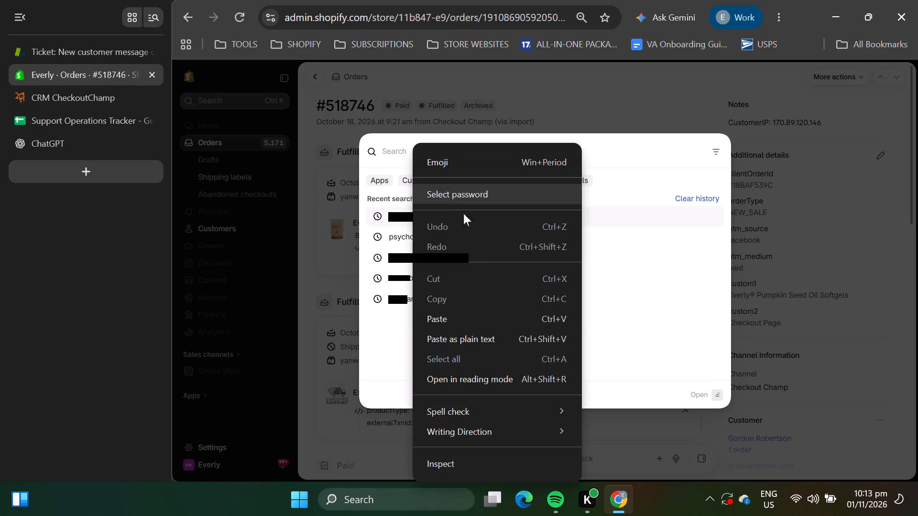
click(464, 314)
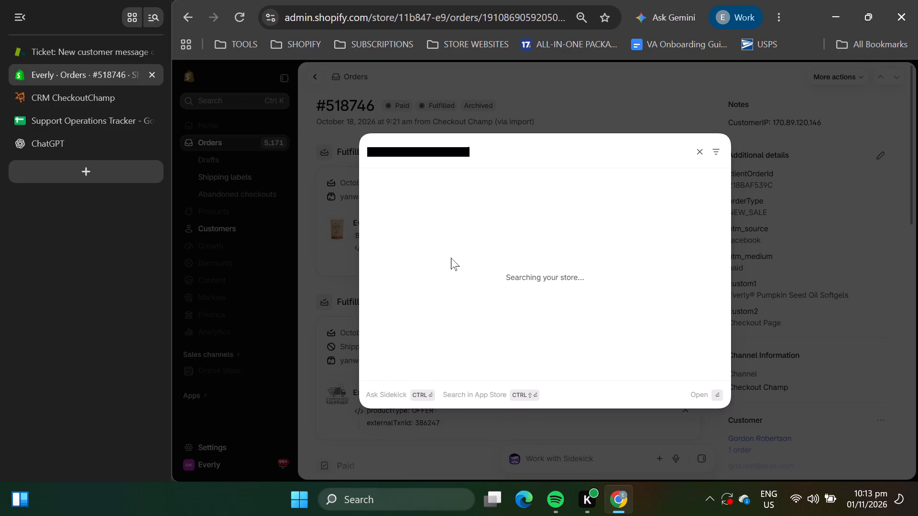
click(56, 56)
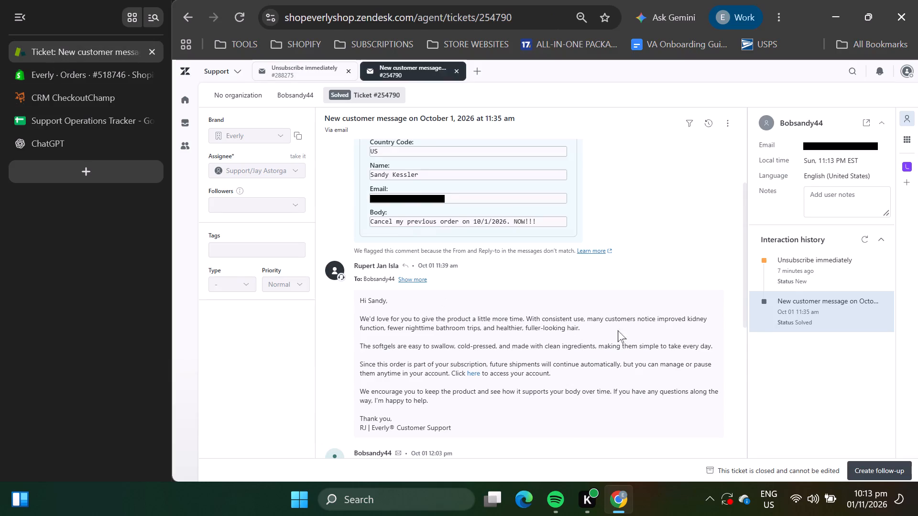
click(804, 254)
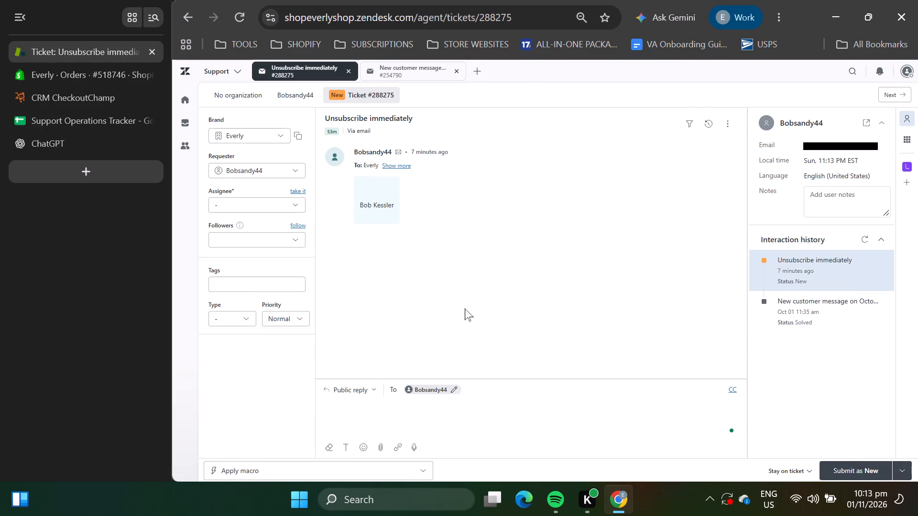
click(421, 471)
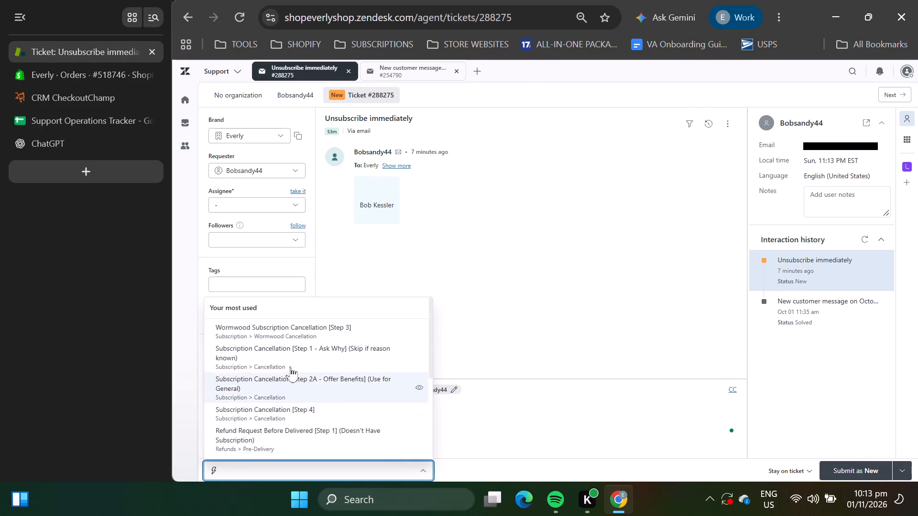
click(296, 346)
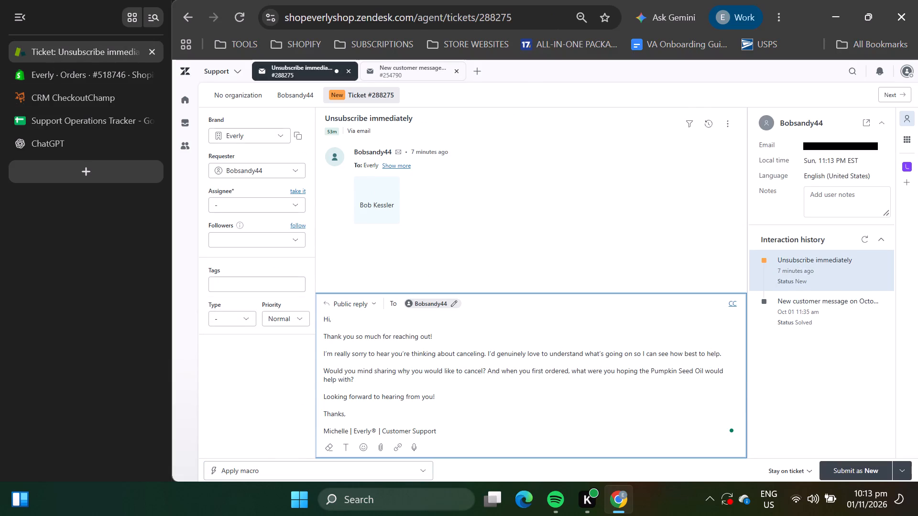
click(347, 320)
key(Left)
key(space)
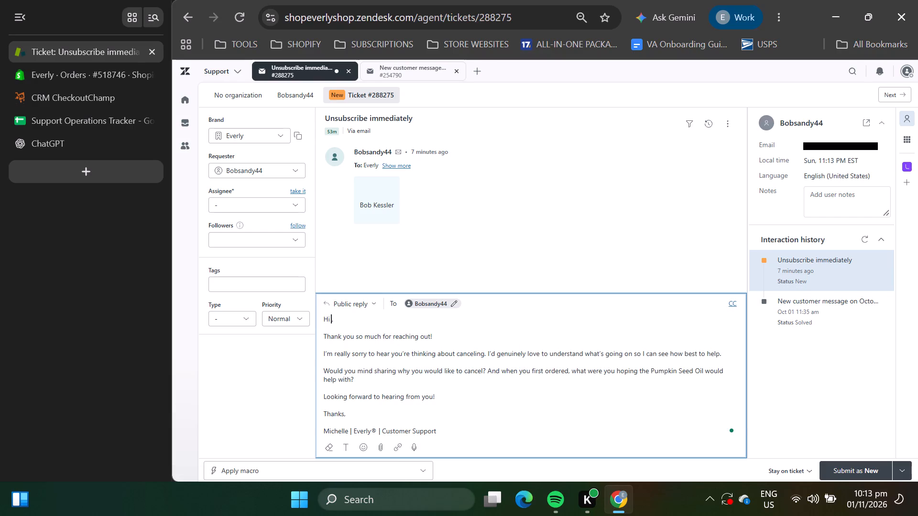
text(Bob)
Assign ticket #288275 to yourself and submit the reply as Solved.
click(294, 190)
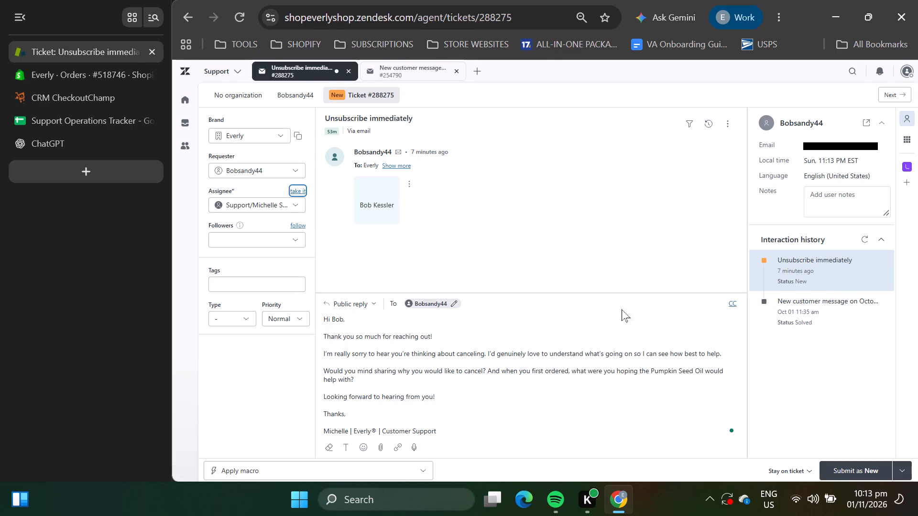
click(901, 466)
click(878, 447)
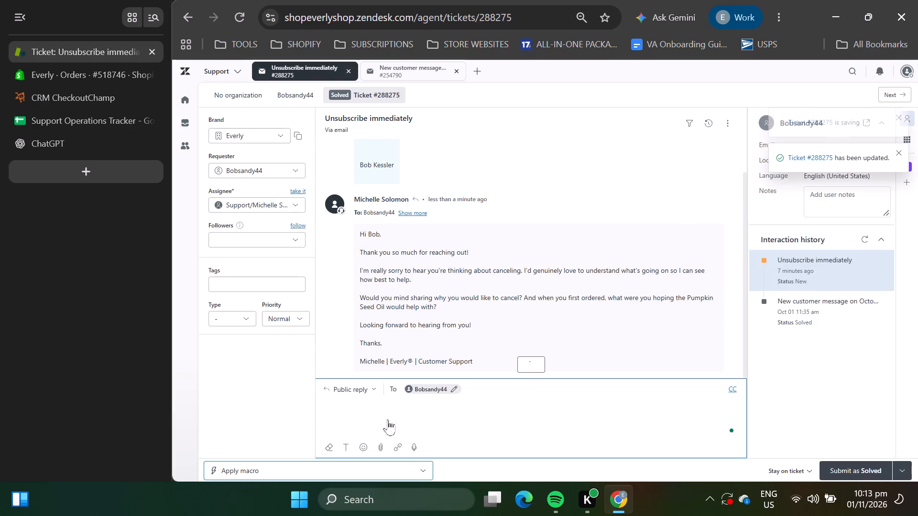
Switch ticket #288275 to an internal note and copy the full title of the Subscription Cancellation [Step 1 - Ask Why] macro from its preview.
click(373, 393)
click(371, 367)
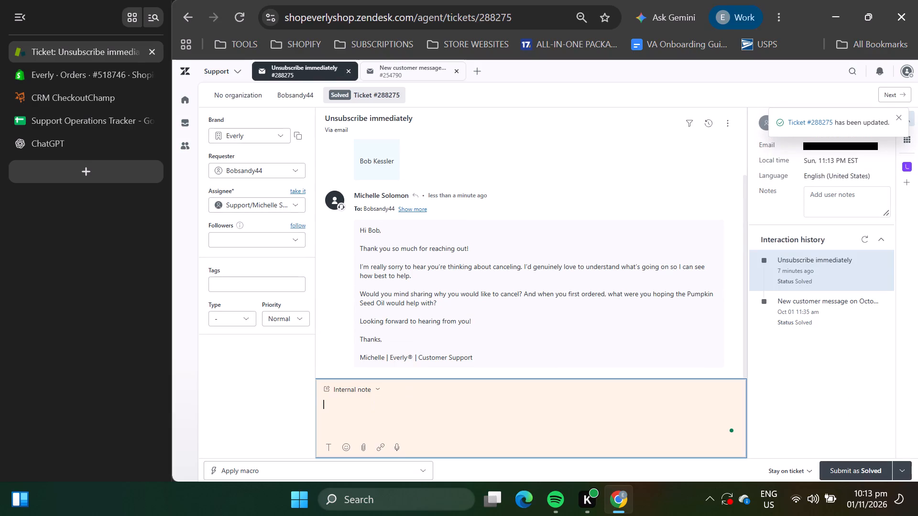
click(421, 473)
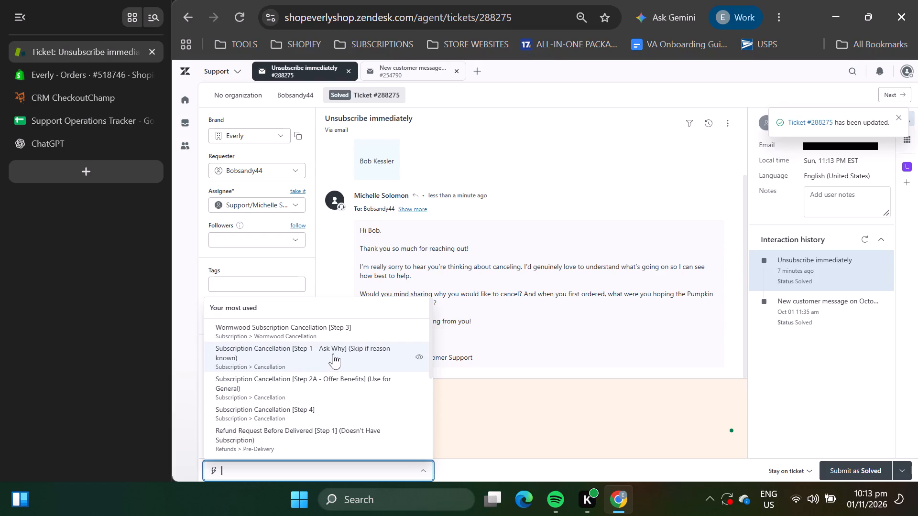
key(shift+Return)
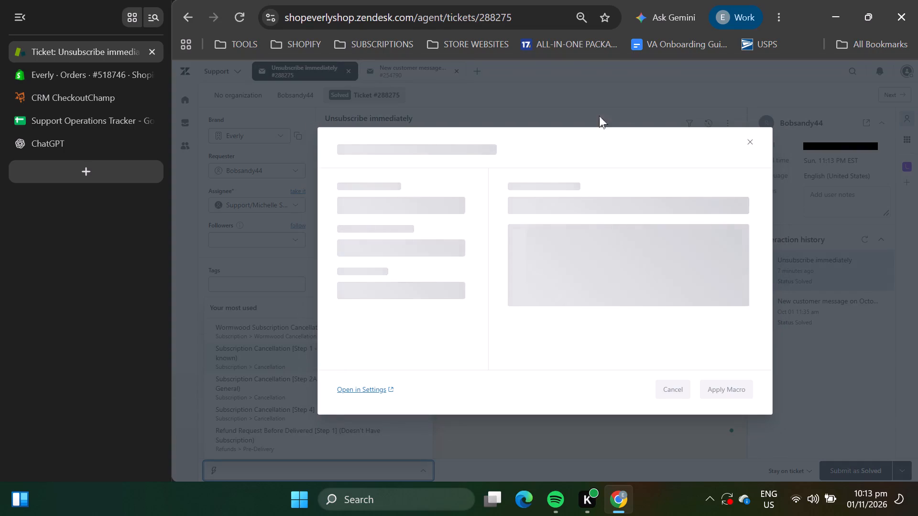
drag(444, 170, 330, 140)
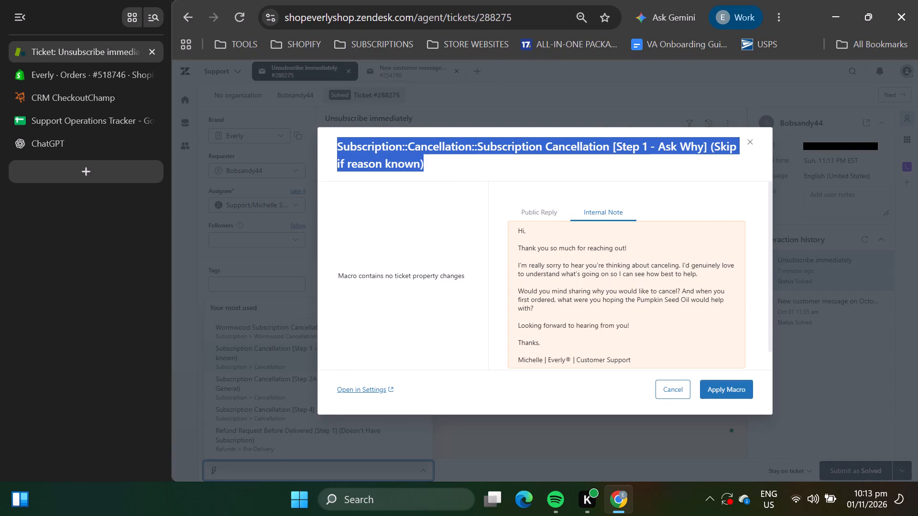
right_click(370, 152)
click(431, 172)
click(752, 137)
Paste the copied macro title into the internal note on ticket #288275 and submit it as Solved.
click(472, 407)
right_click(342, 411)
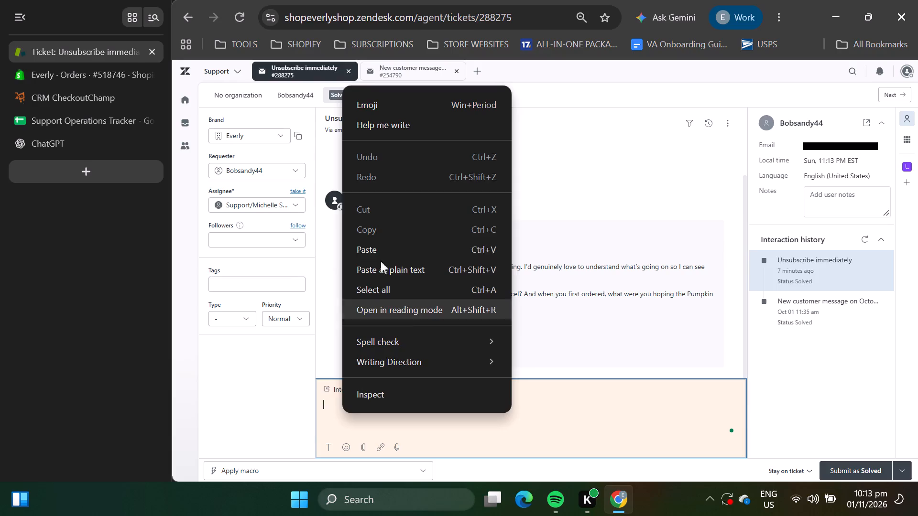
click(379, 238)
click(380, 253)
triple_click(299, 188)
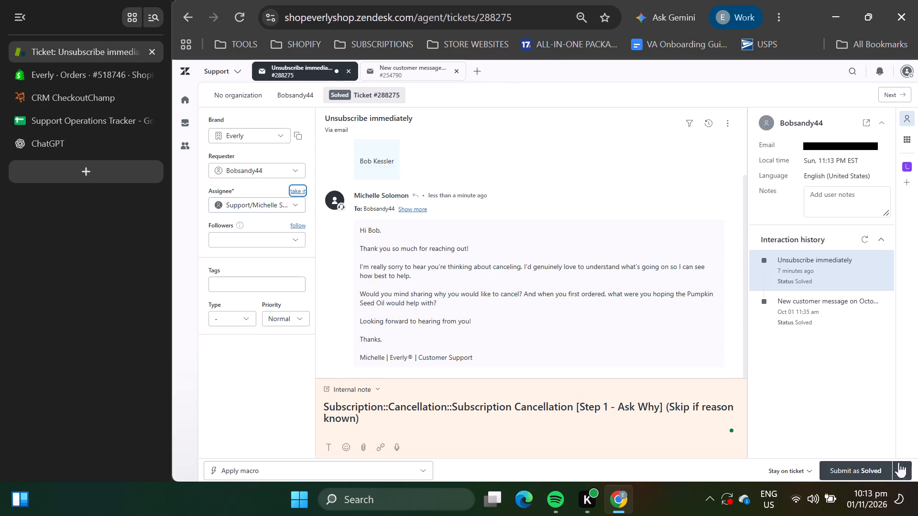
click(879, 468)
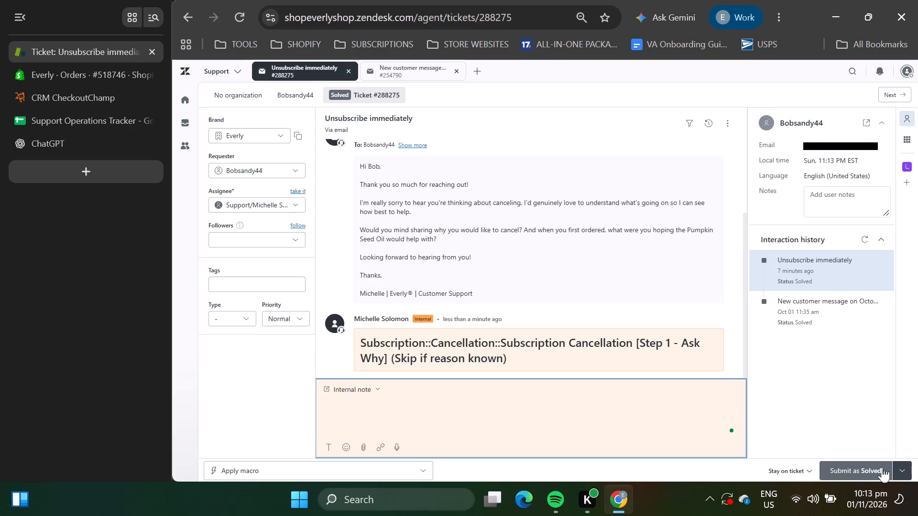
Return to the ticket views and open the "Cancel my subscription I" ticket #288277.
click(186, 118)
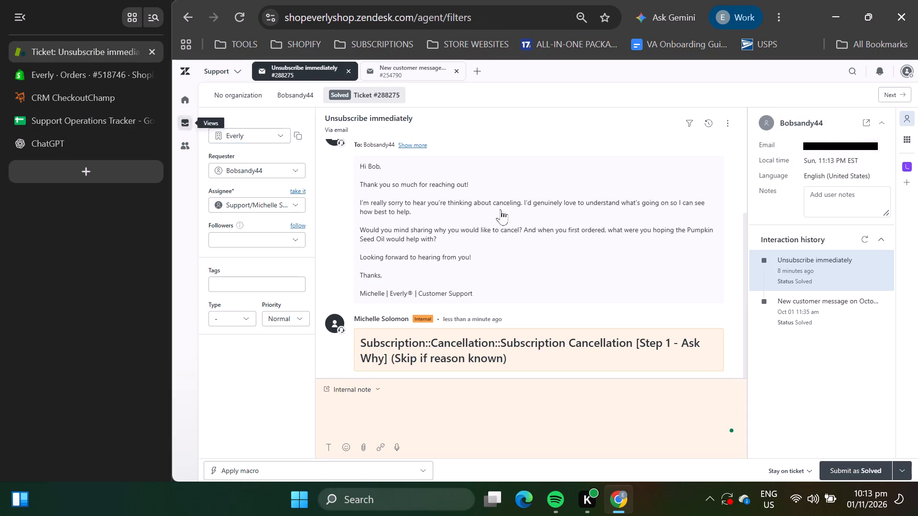
click(514, 218)
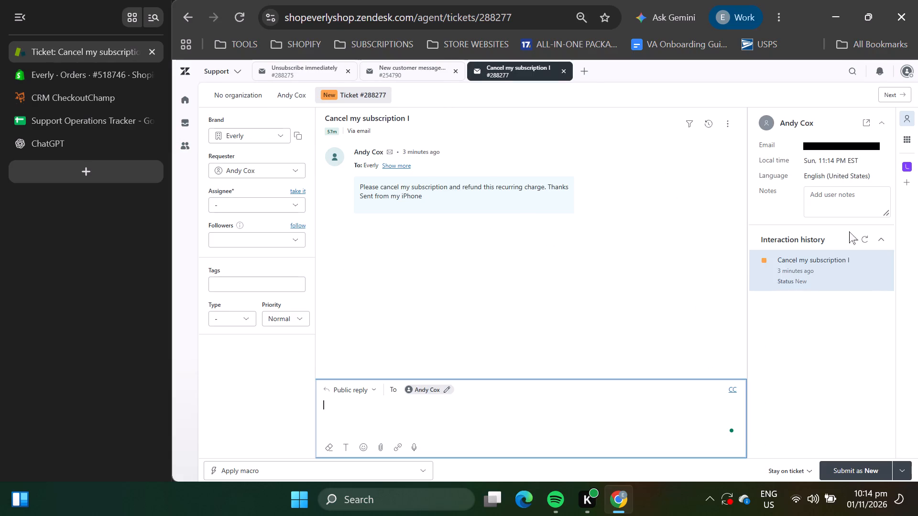
click(889, 144)
click(83, 85)
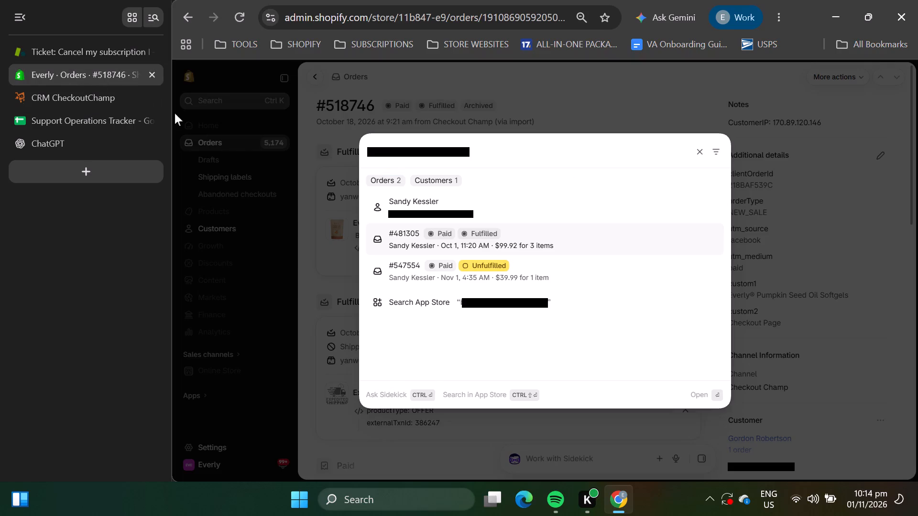
click(694, 152)
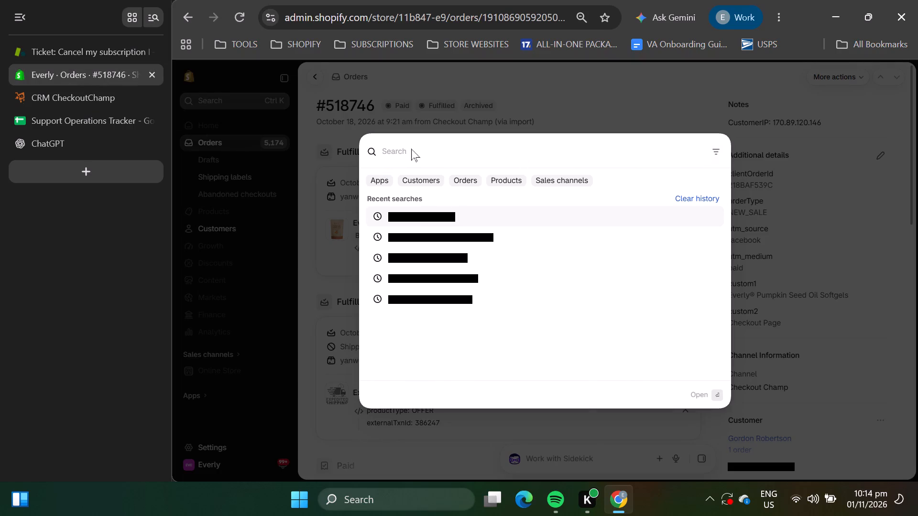
click(411, 149)
right_click(410, 149)
click(474, 322)
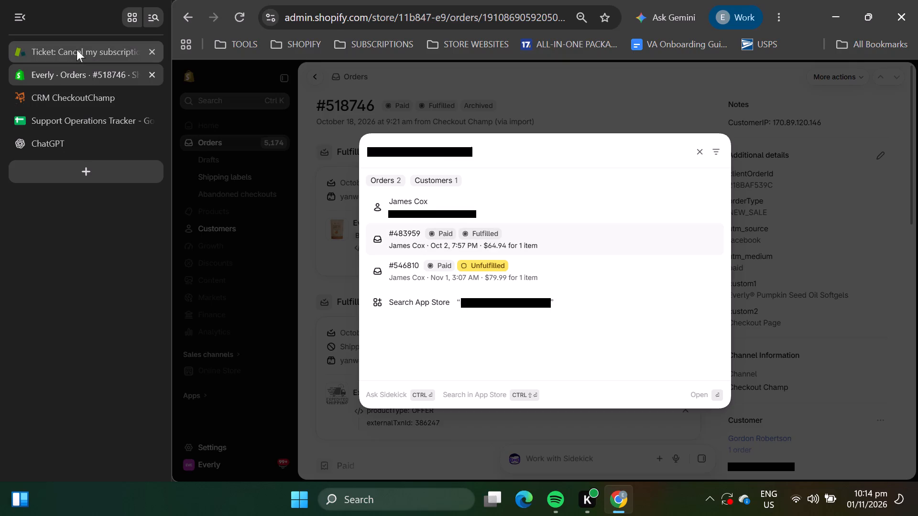
click(421, 261)
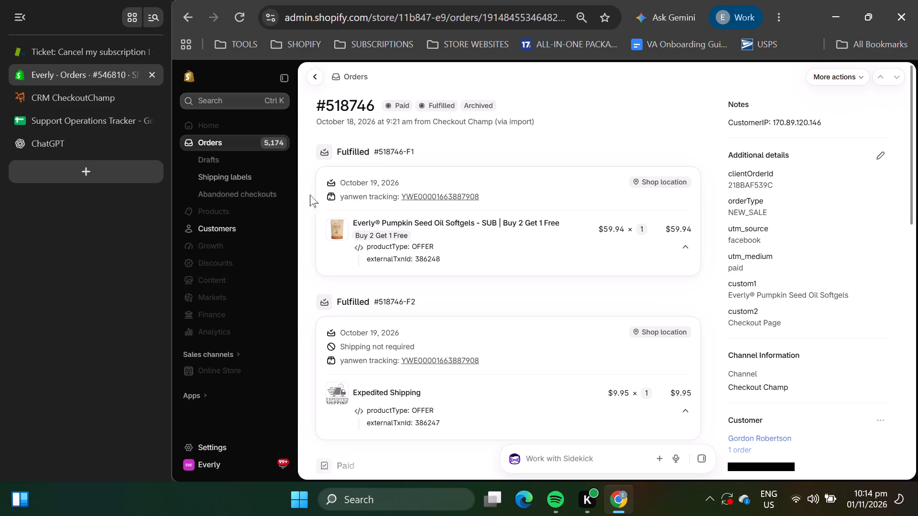
click(102, 53)
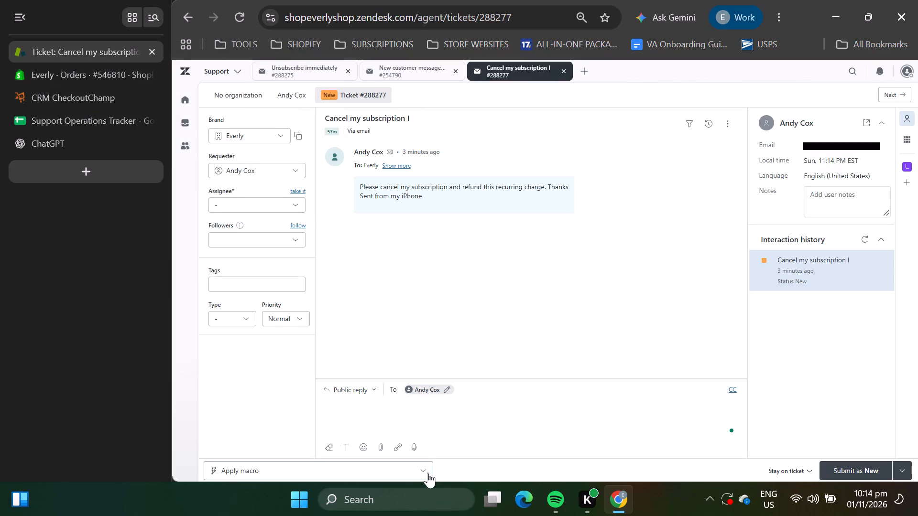
click(423, 471)
click(302, 359)
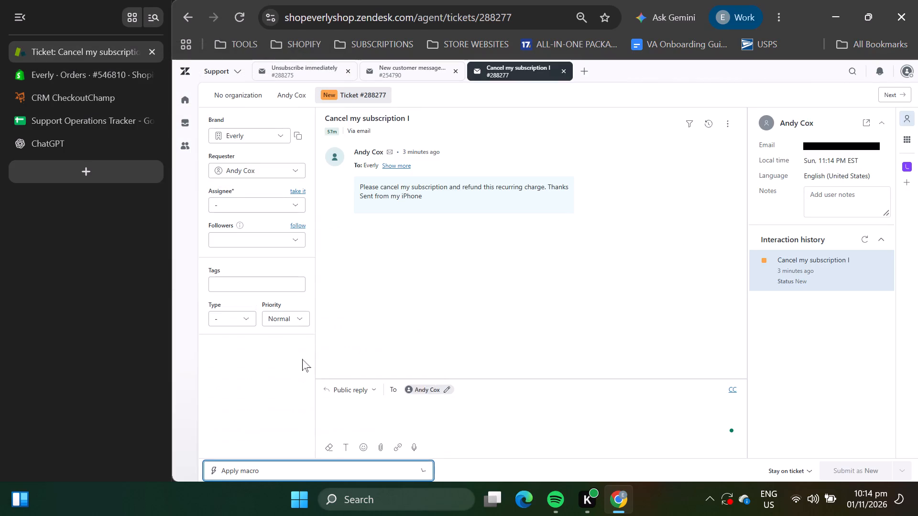
click(349, 313)
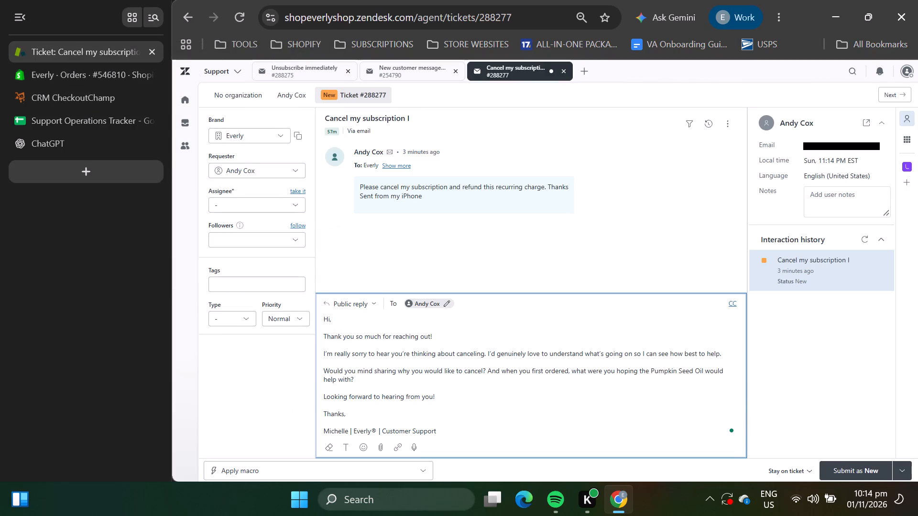
key(Left)
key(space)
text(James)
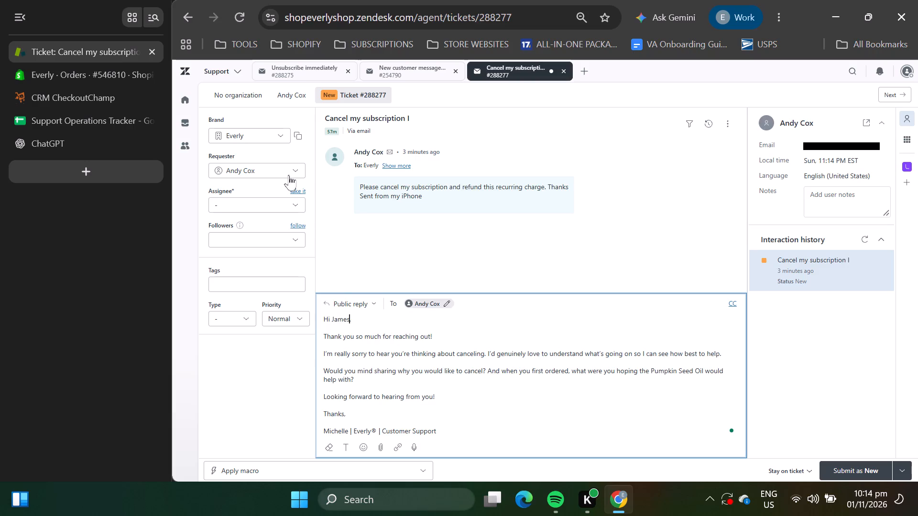
click(299, 188)
click(905, 470)
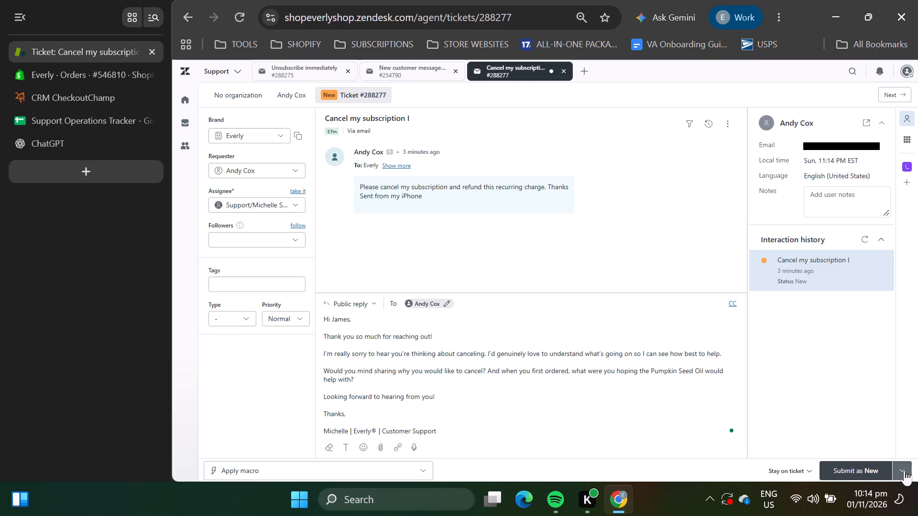
click(880, 450)
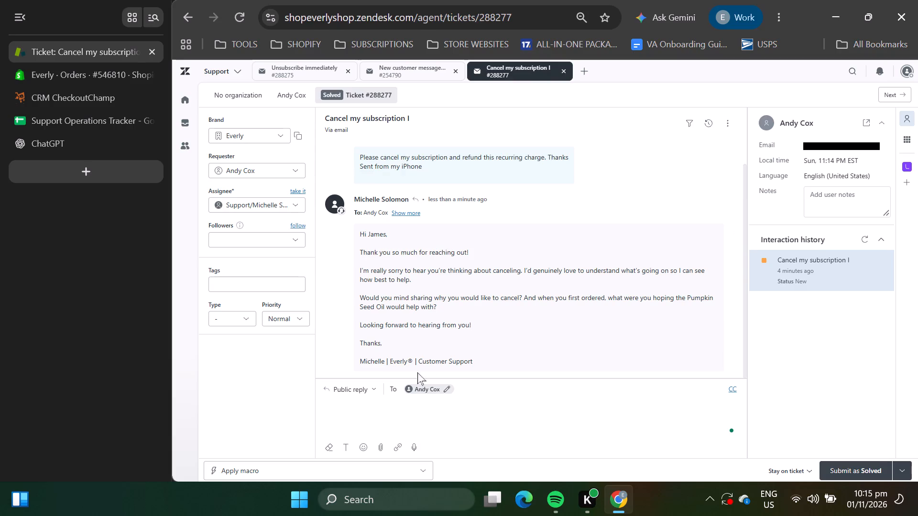
Switch ticket #288277 to an internal note and copy the full title of the Subscription Cancellation [Step 1 - Ask Why] macro from its preview.
click(364, 387)
click(368, 367)
click(415, 468)
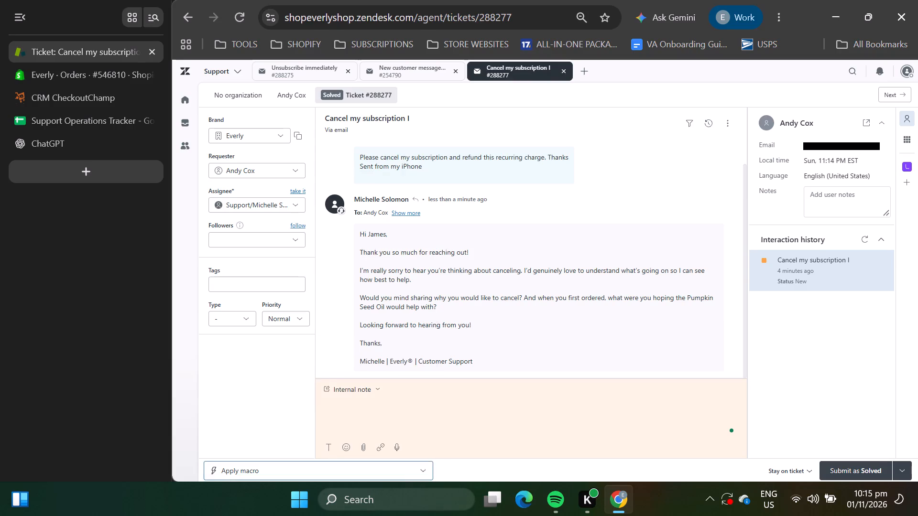
key(shift+Return)
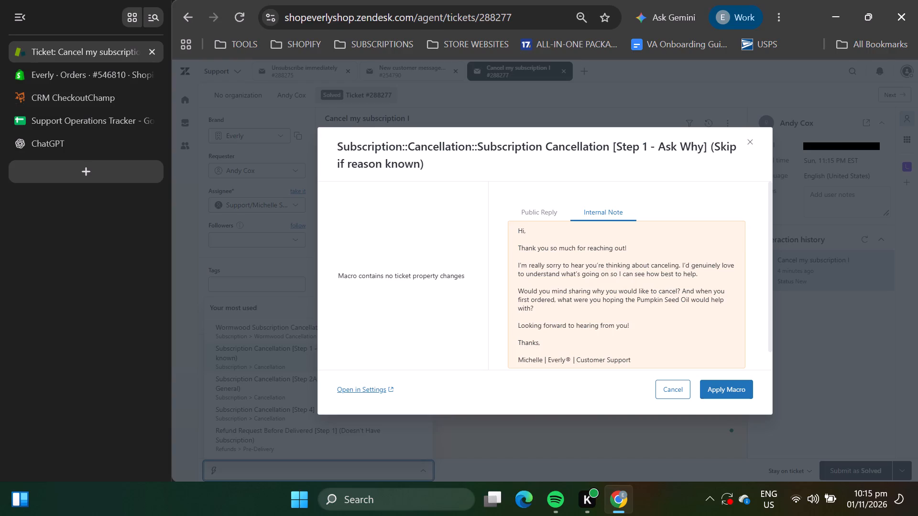
drag(425, 168, 333, 147)
right_click(367, 149)
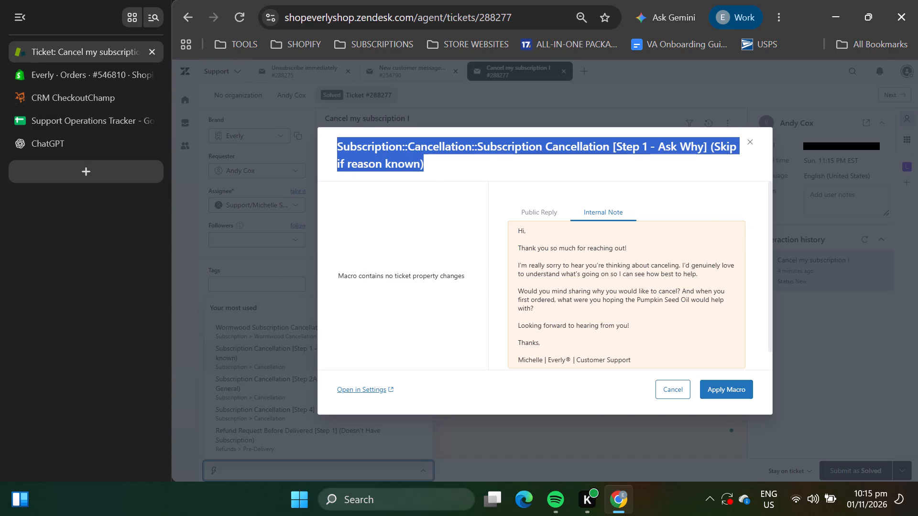
click(465, 173)
click(750, 140)
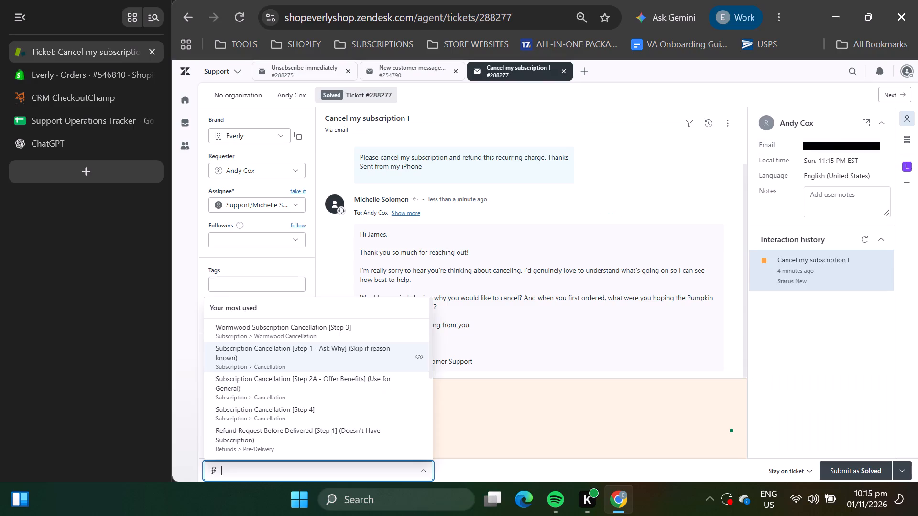
Paste the copied macro title as plain text into the internal note on ticket #288277 and submit it as Solved.
click(490, 414)
right_click(452, 407)
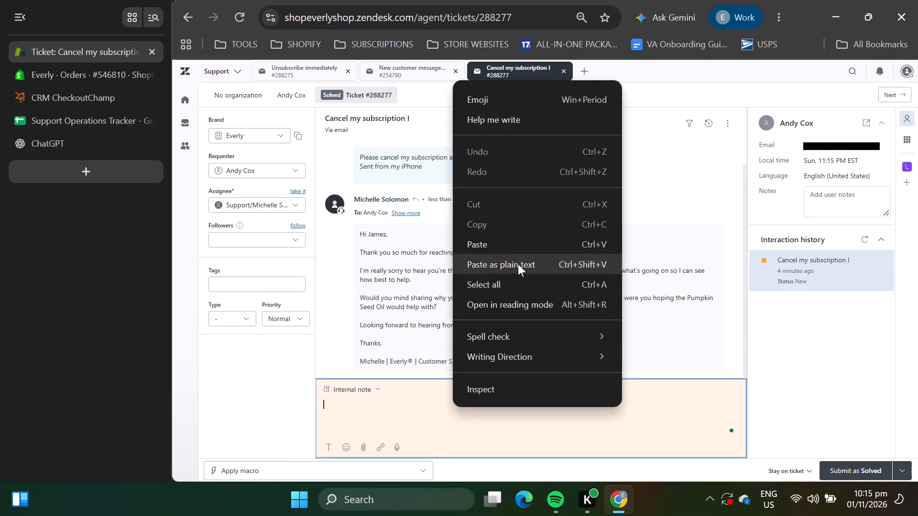
click(518, 264)
double_click(295, 194)
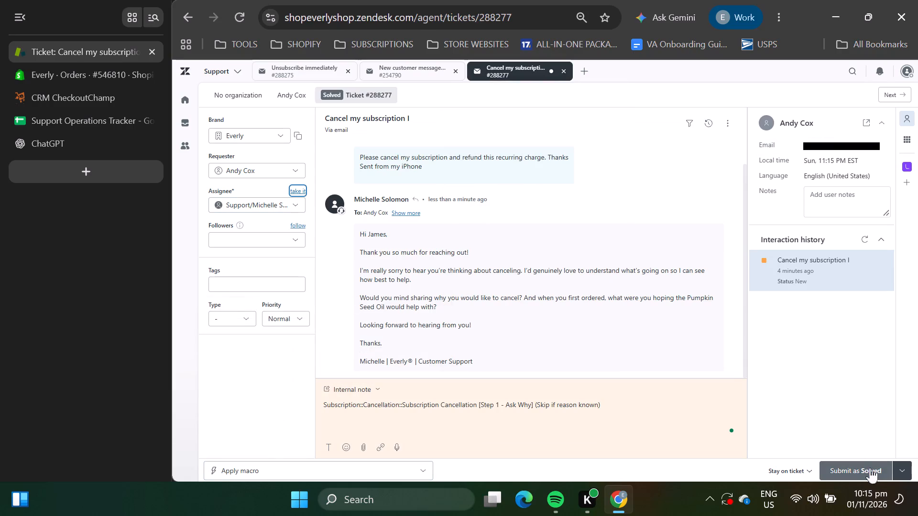
click(869, 468)
Return to the Everly – Tickets view and open ticket #288278, "New customer message on November 1, 2026 at 11:13 pm".
click(187, 123)
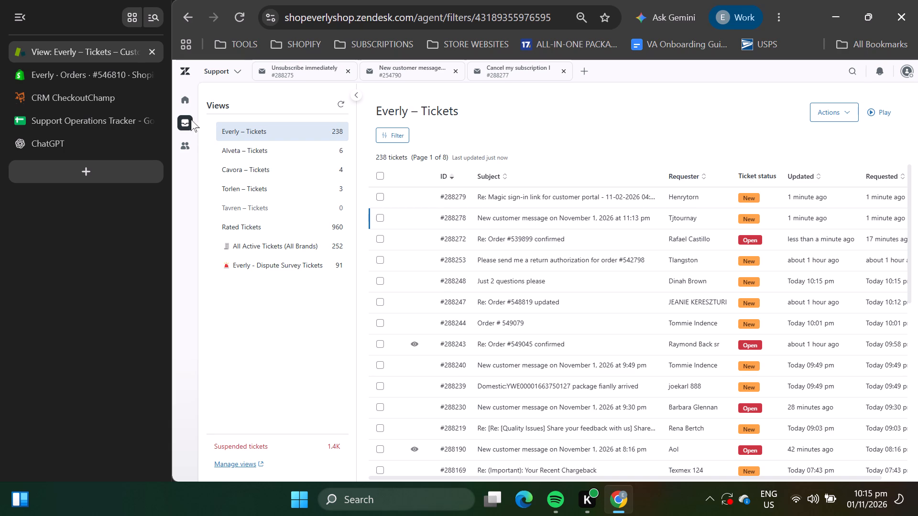
click(182, 98)
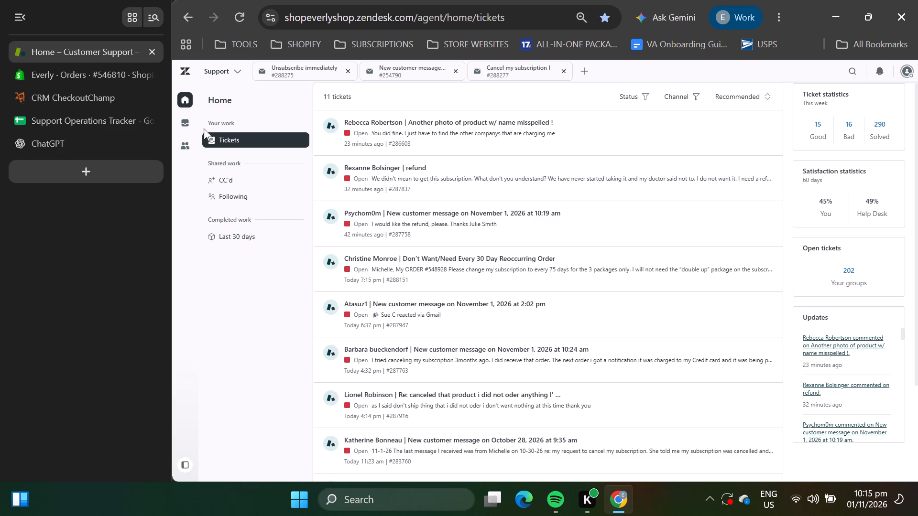
click(181, 121)
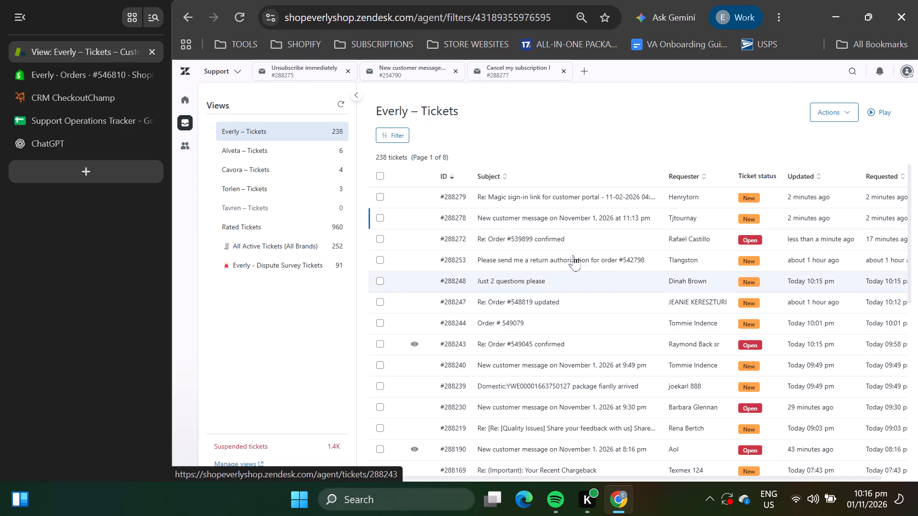
click(543, 219)
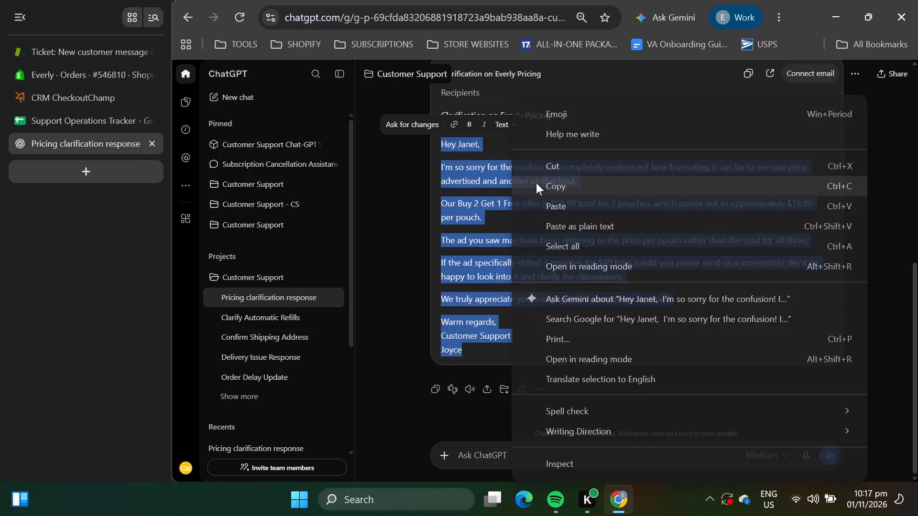
click(567, 190)
click(59, 53)
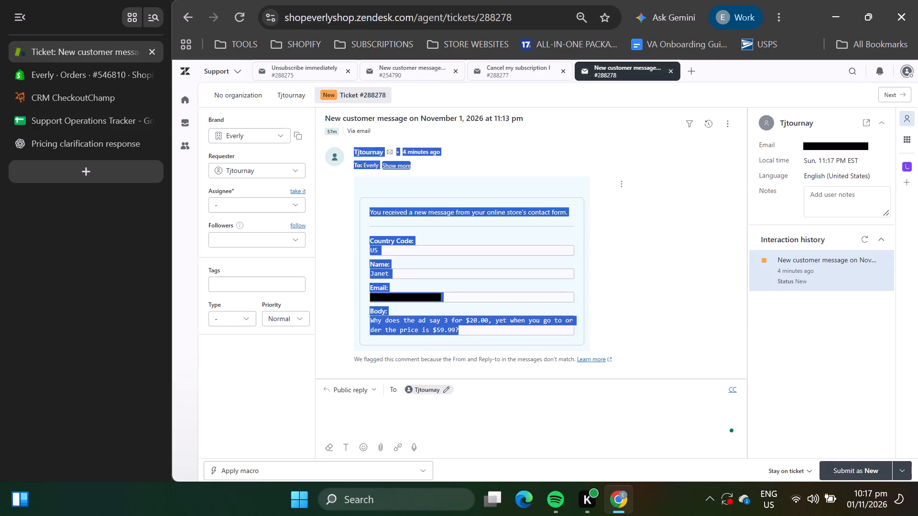
click(372, 409)
right_click(367, 409)
click(425, 268)
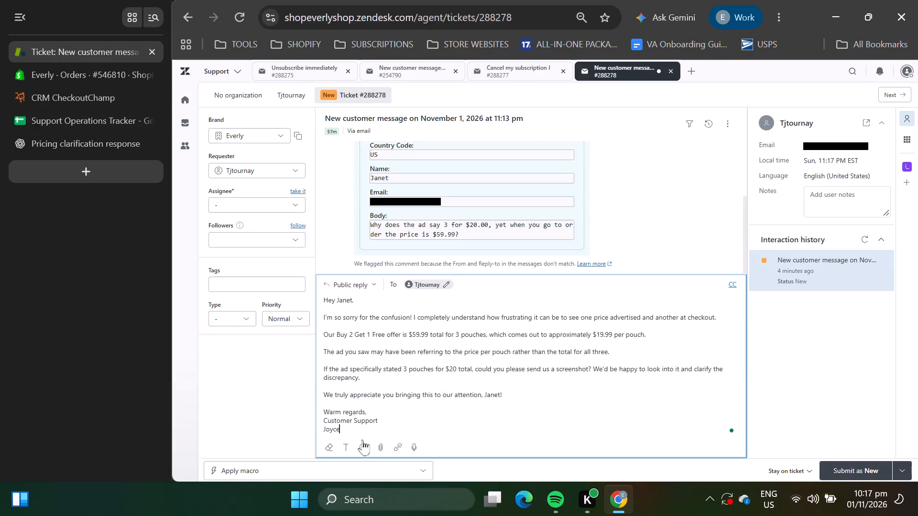
Replace the name in the reply's signature with Michelle.
drag(350, 428, 322, 428)
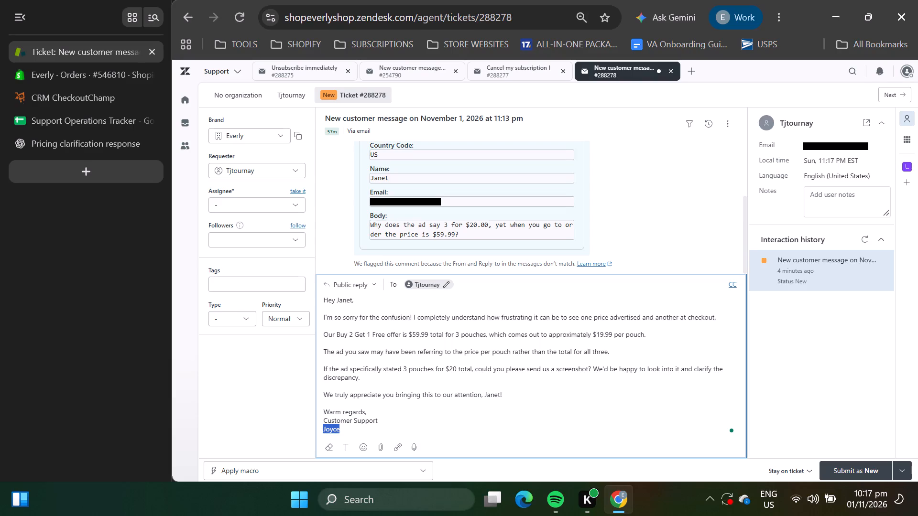
key(BackSpace)
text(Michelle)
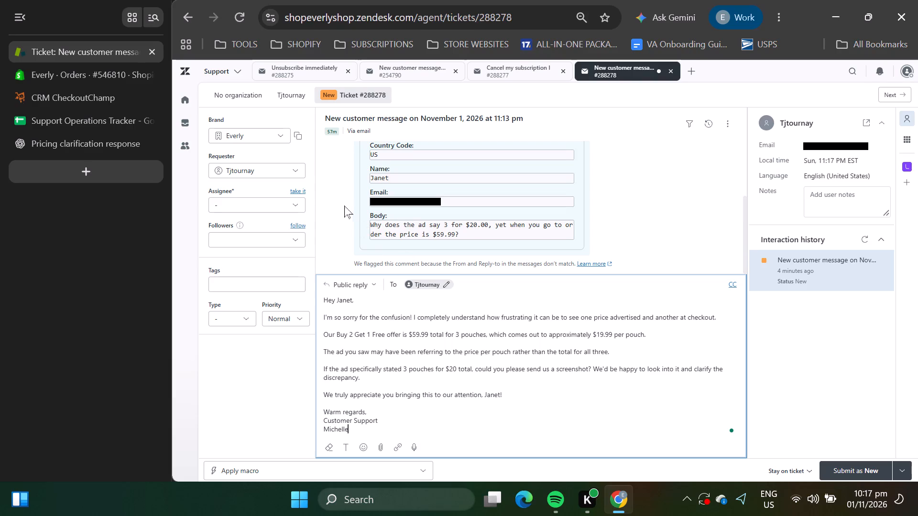
Assign ticket #288278 to yourself and submit the pricing reply as Solved.
click(296, 184)
triple_click(296, 188)
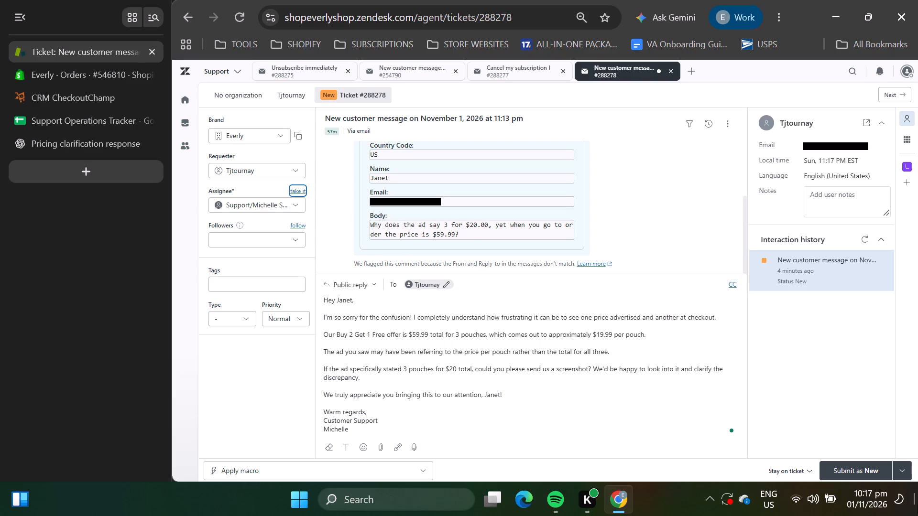
click(904, 470)
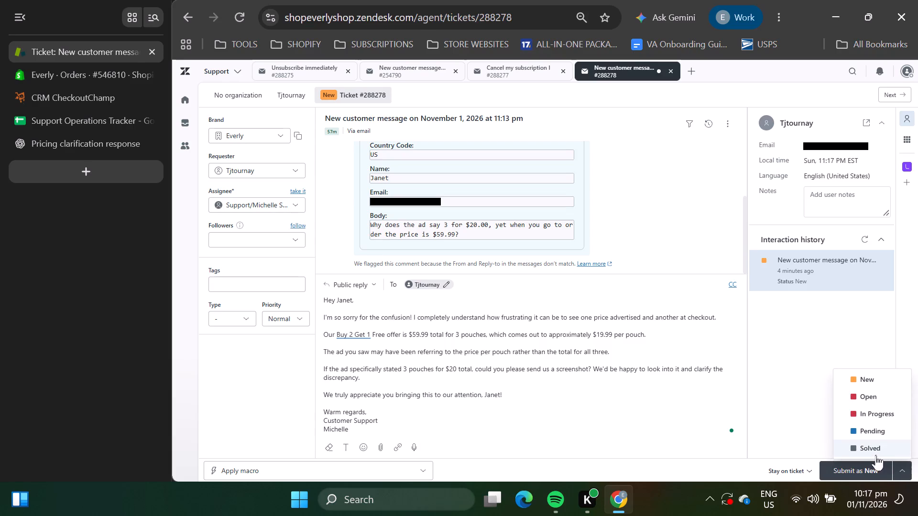
click(874, 451)
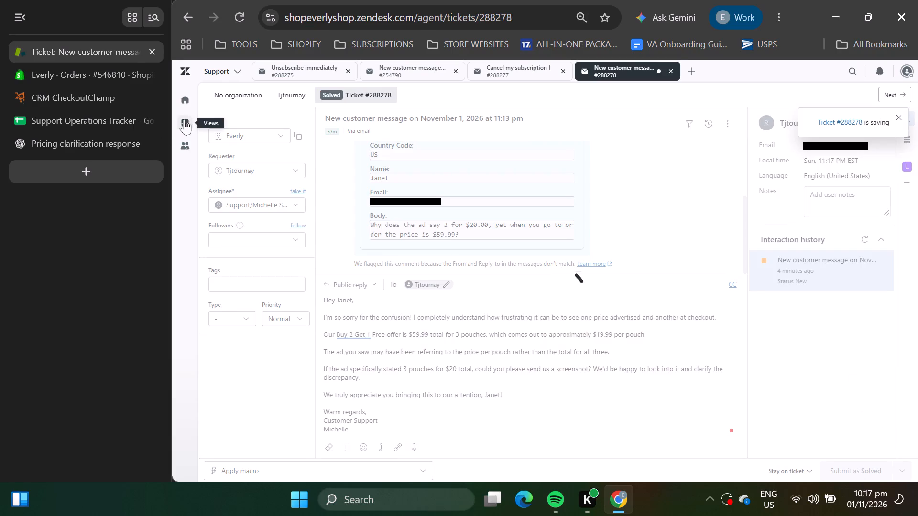
Return to the Everly – Tickets view and open the "CANCEL MY ORDER" ticket #288280.
click(184, 119)
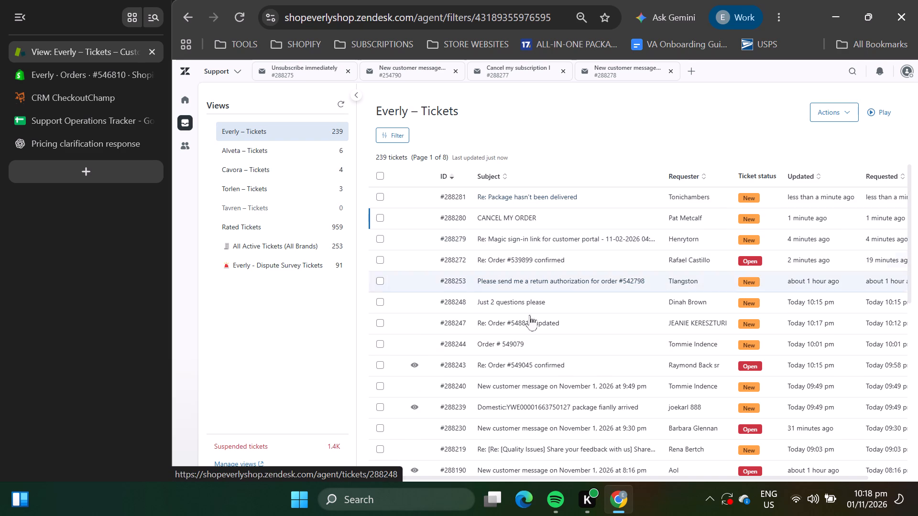
click(528, 221)
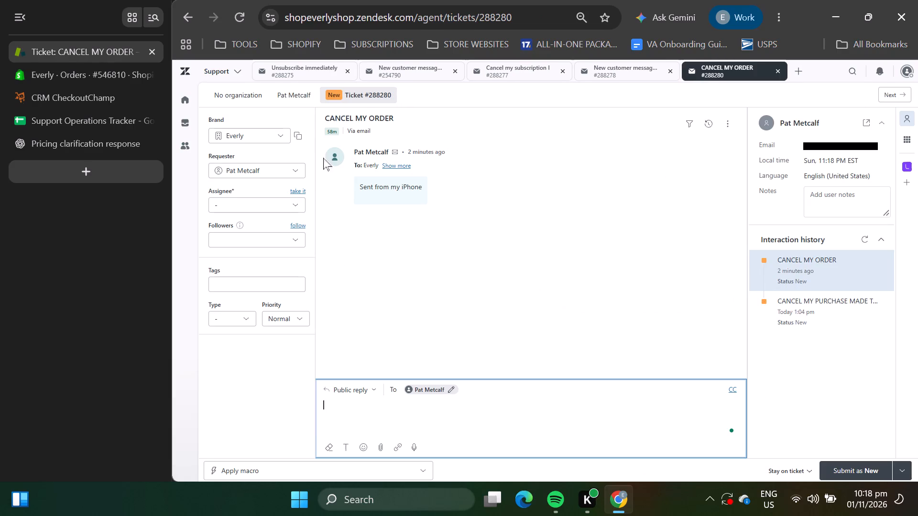
Assign ticket #288280 to yourself, switch its composer to an internal note and submit the ticket as Solved.
click(296, 190)
click(367, 387)
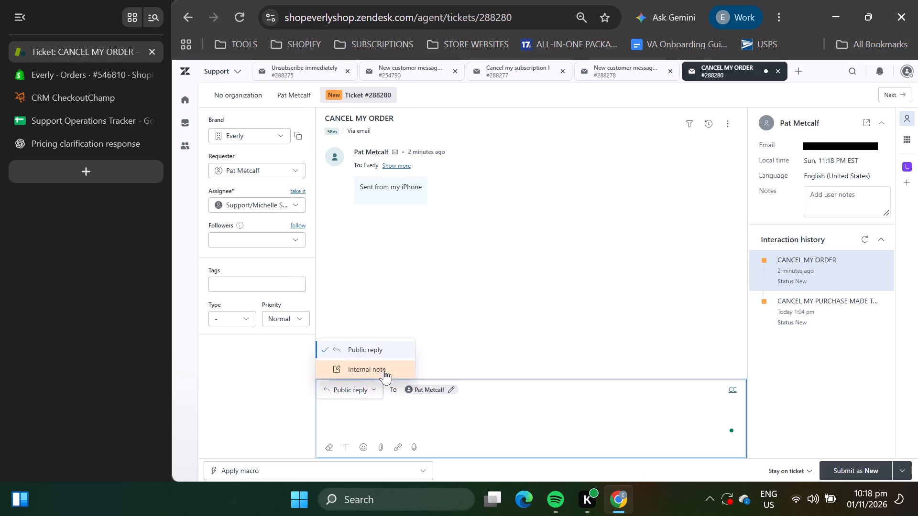
click(384, 369)
click(903, 473)
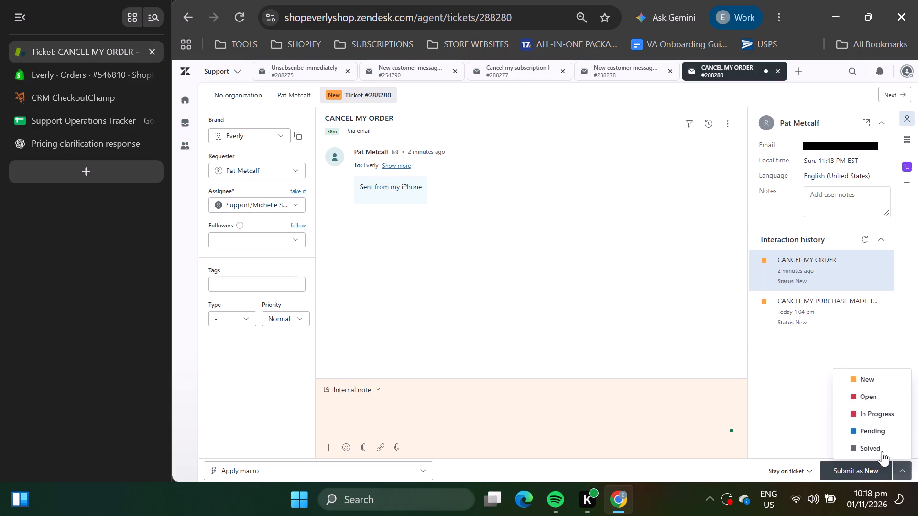
click(881, 450)
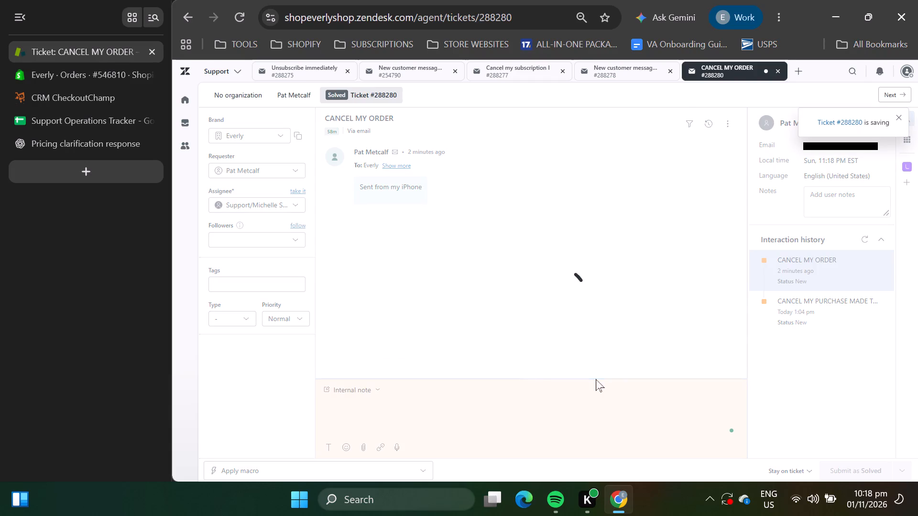
click(809, 312)
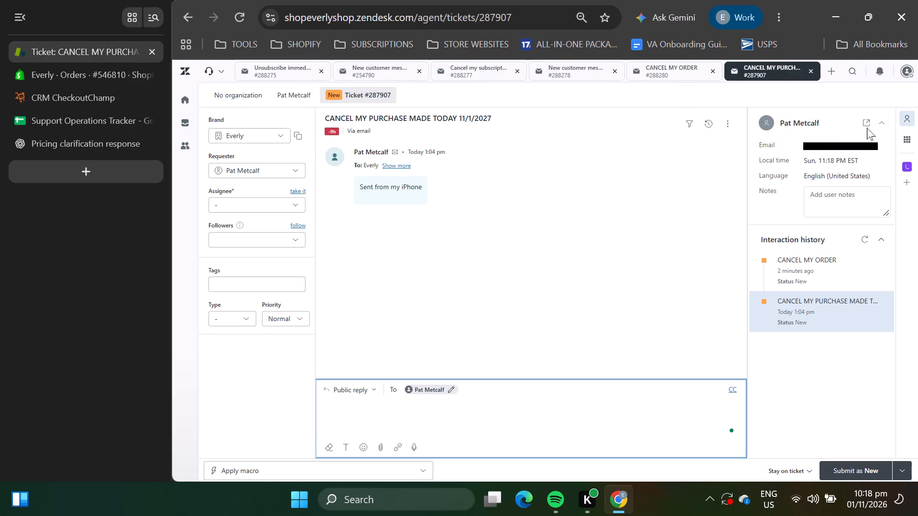
click(891, 141)
click(82, 75)
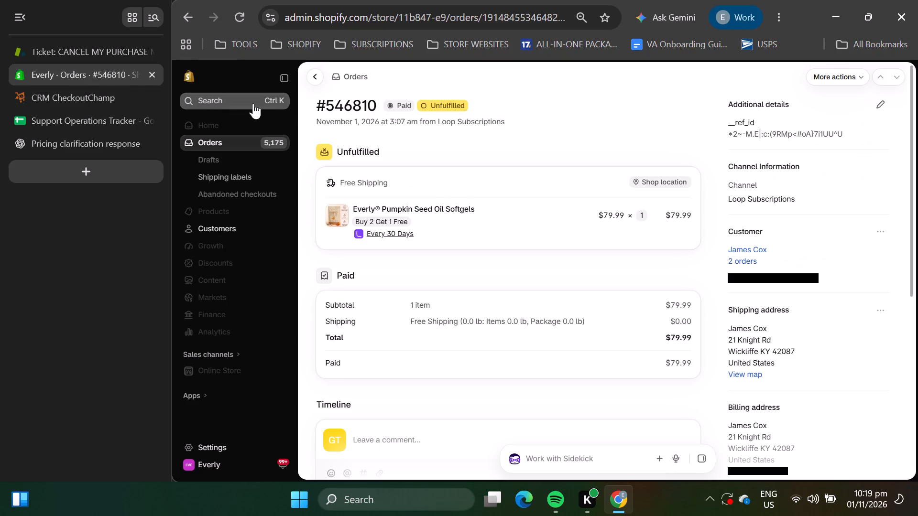
click(252, 103)
click(406, 152)
right_click(405, 151)
click(445, 323)
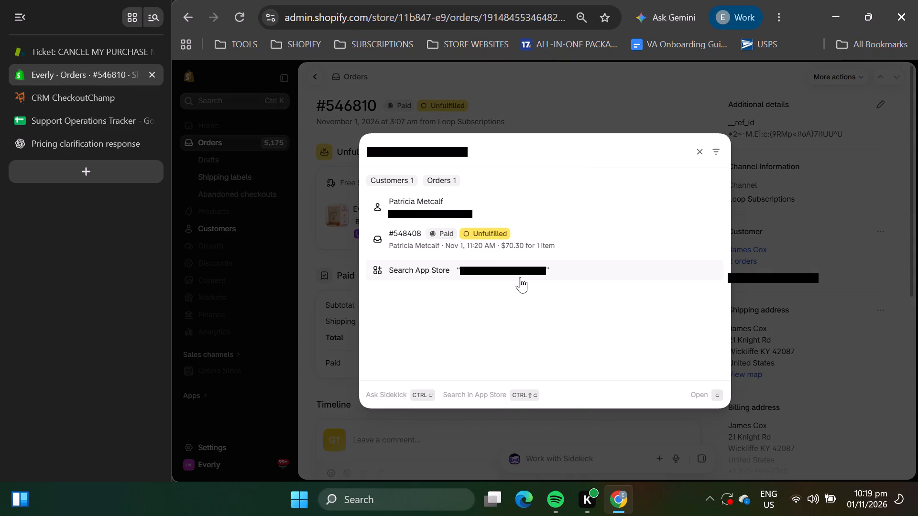
click(456, 240)
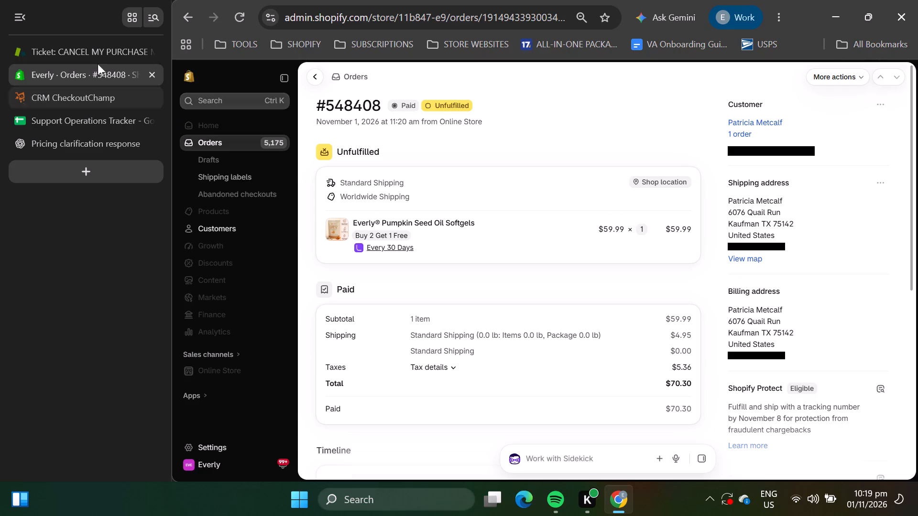
click(87, 51)
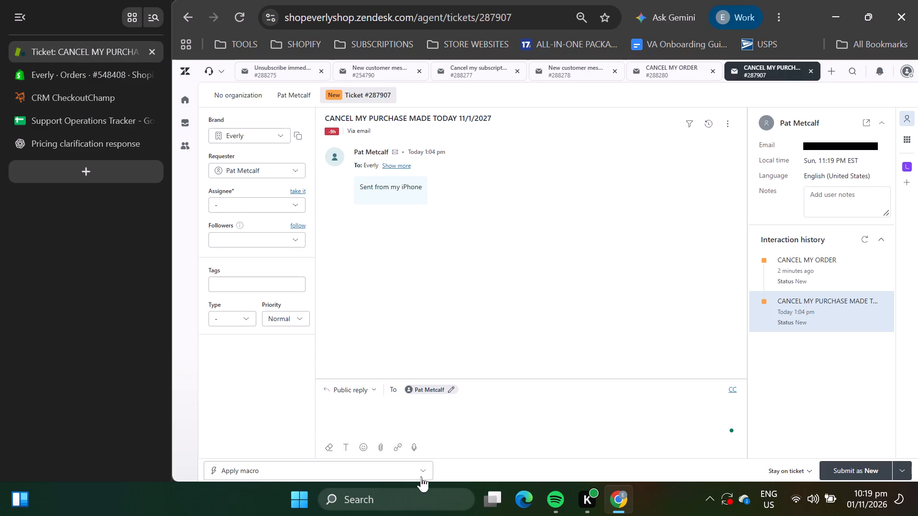
click(421, 476)
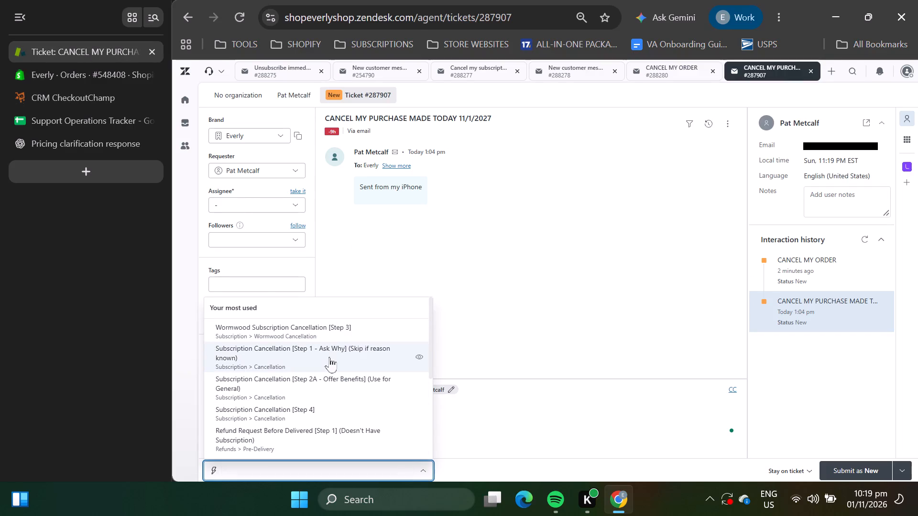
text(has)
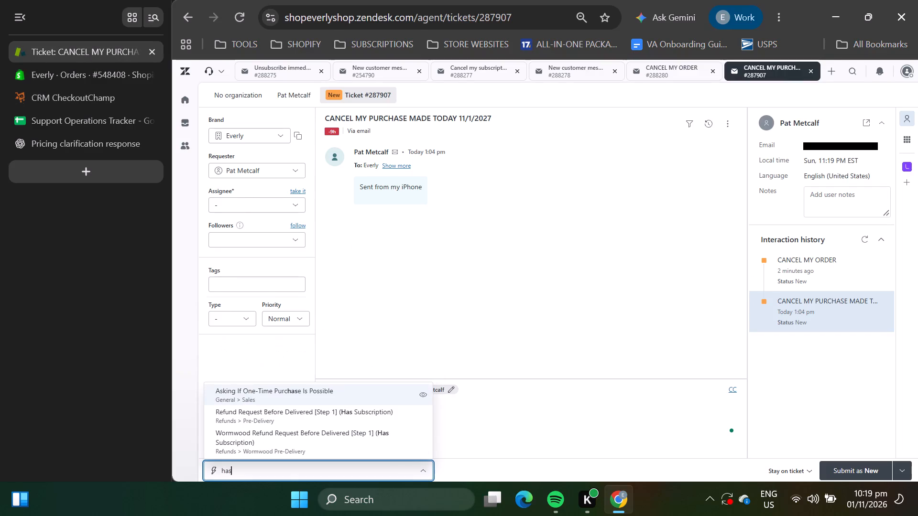
click(281, 412)
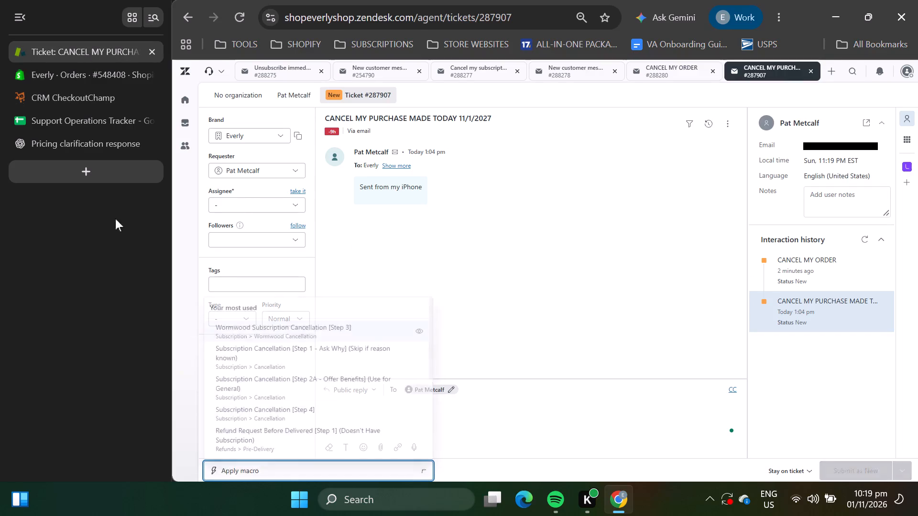
Check the customer's name on the Shopify order and add "Patricia" to the greeting of the macro reply.
click(88, 76)
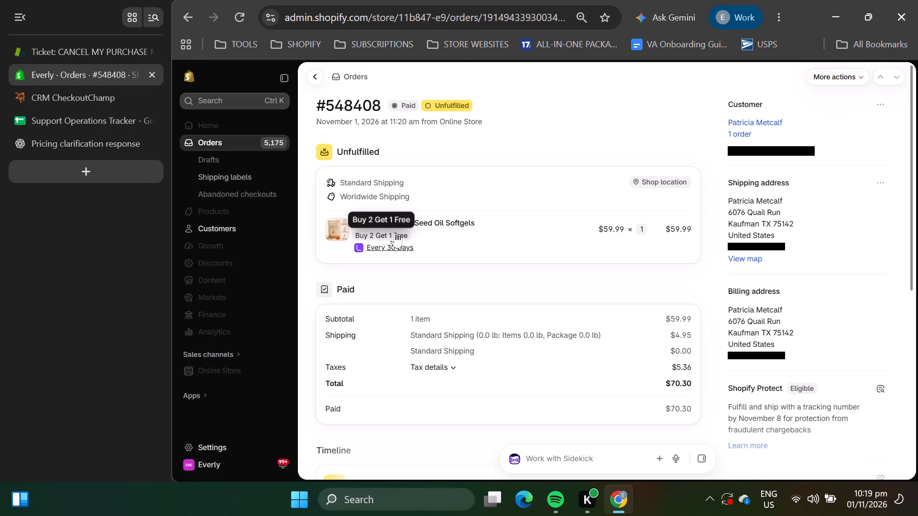
click(89, 49)
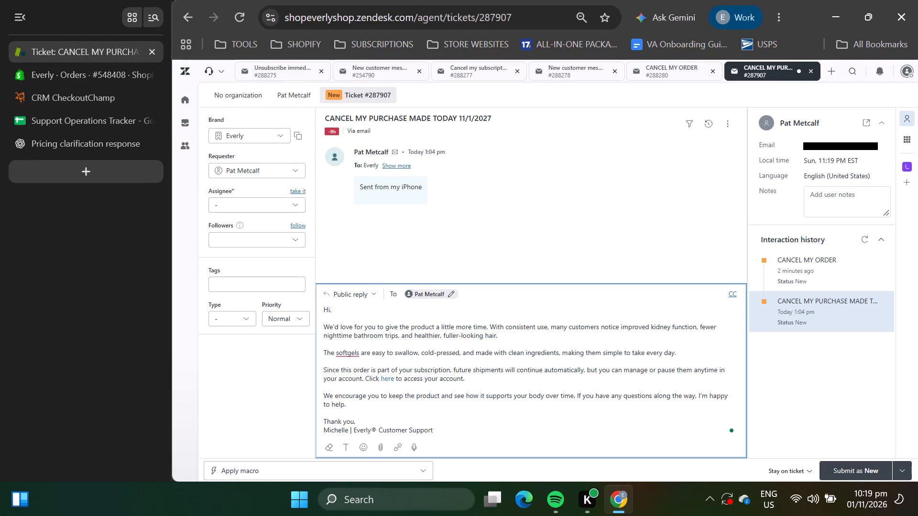
click(372, 314)
key(Up)
key(Right)
key(Right)
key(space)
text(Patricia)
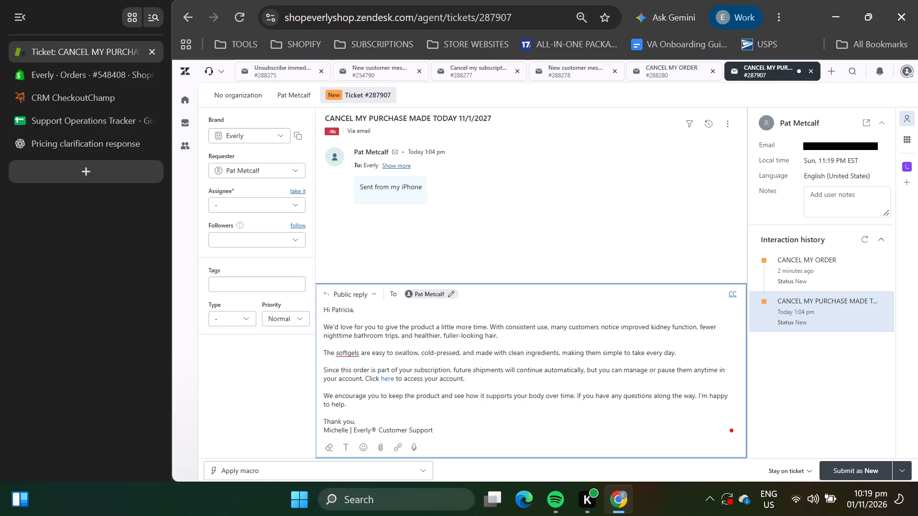
double_click(293, 189)
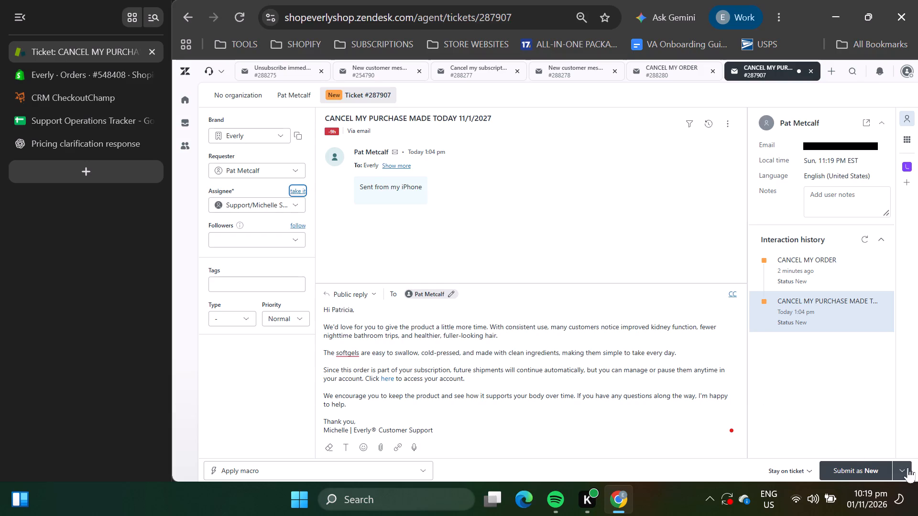
click(905, 467)
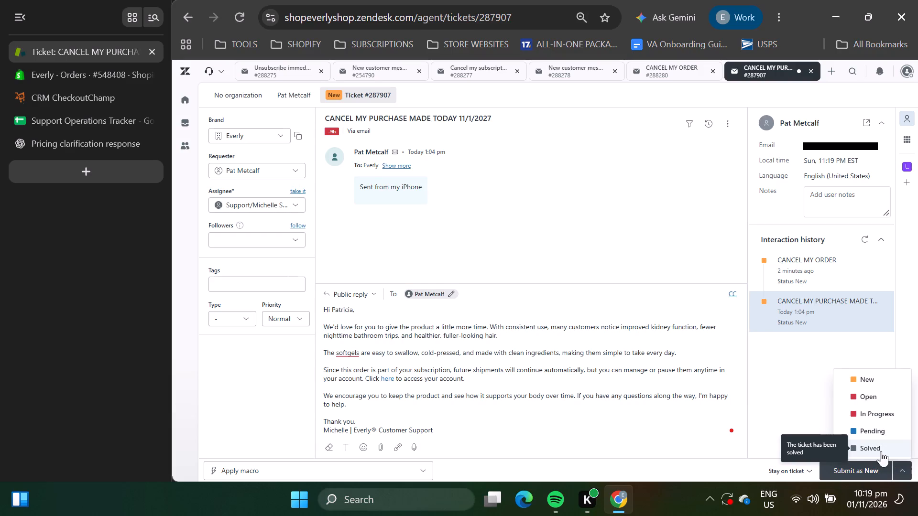
click(881, 451)
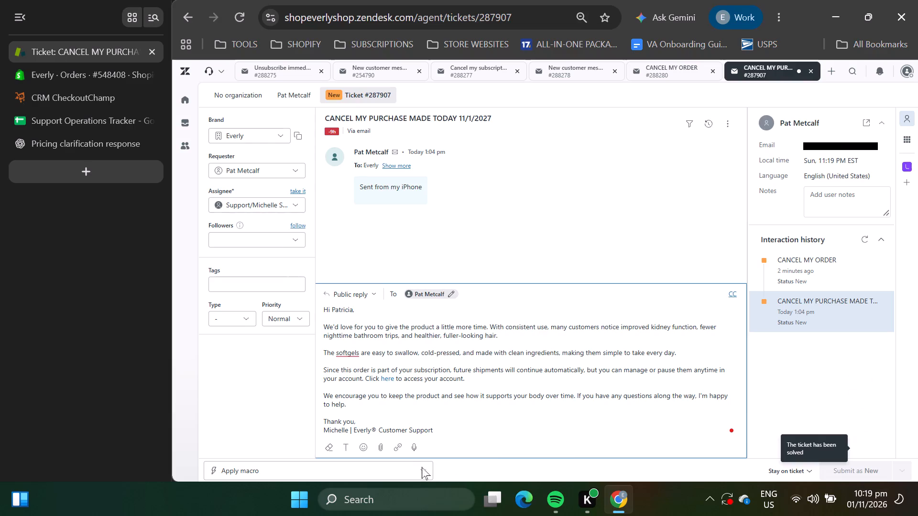
Preview the macro "Refund Request Before Delivered [Step 1] (Has Subscription)", copy its full title and close the preview without applying it.
click(422, 467)
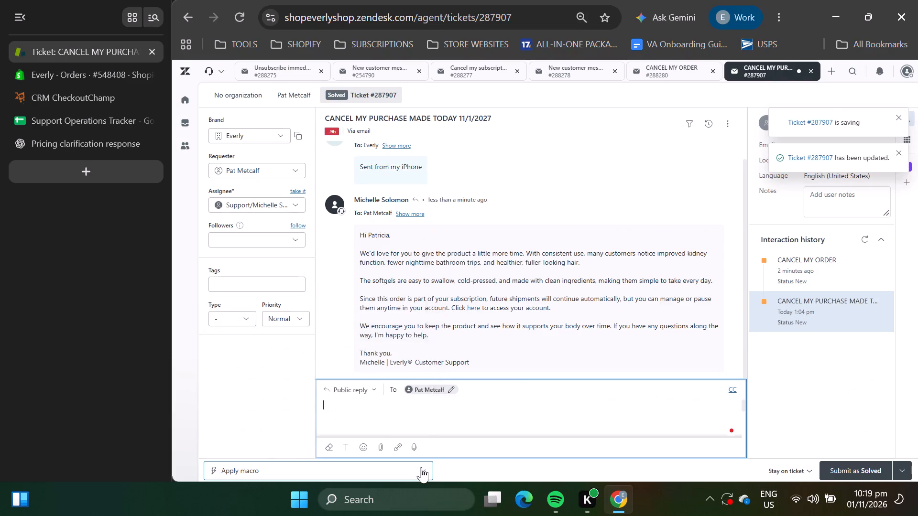
click(421, 467)
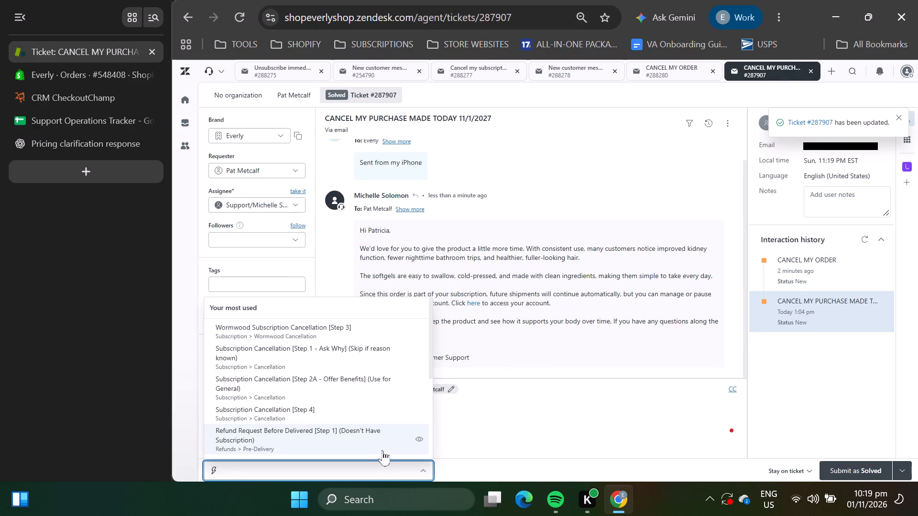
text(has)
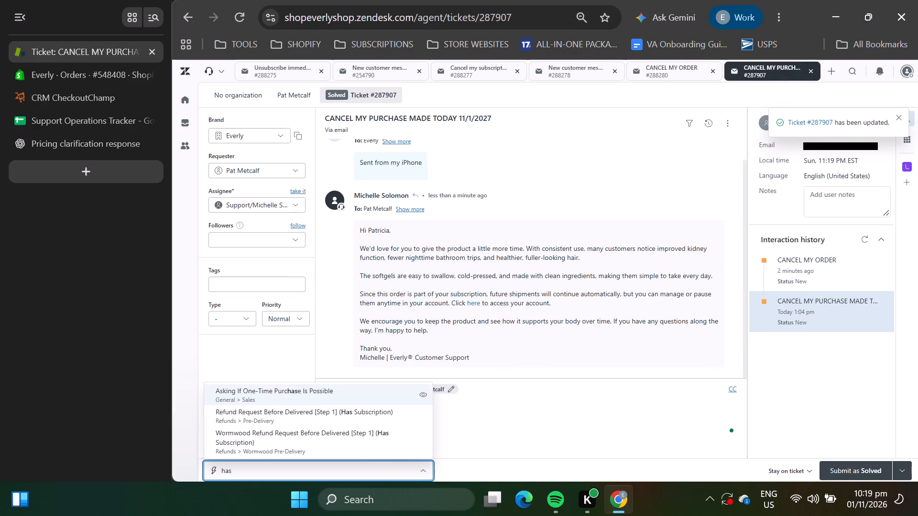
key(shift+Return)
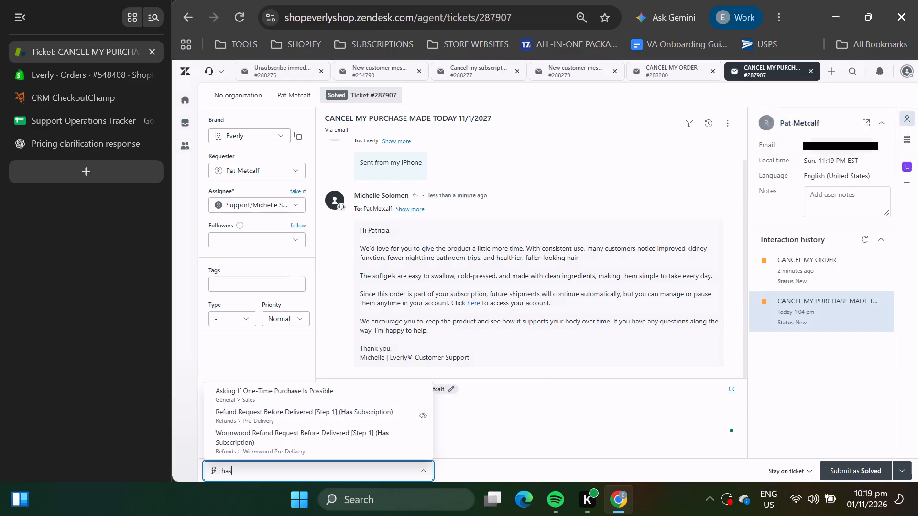
drag(454, 167, 453, 167)
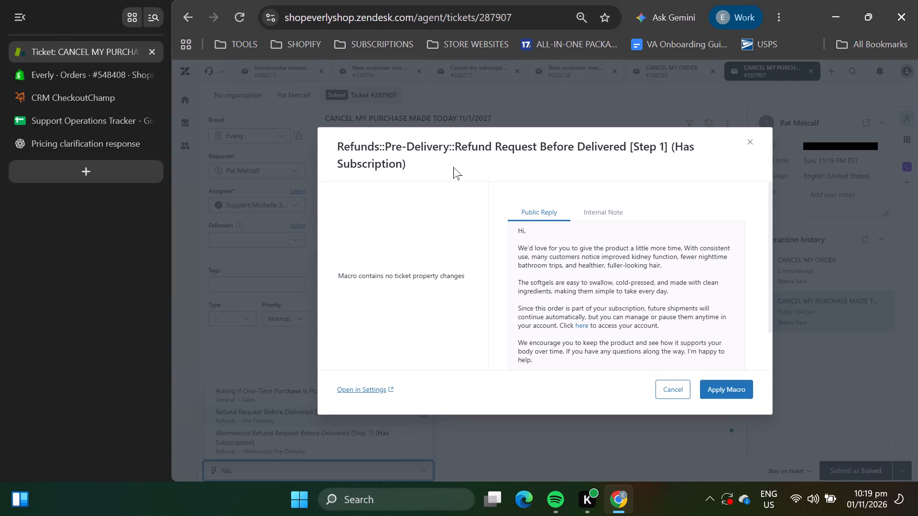
drag(453, 167, 325, 145)
right_click(372, 155)
click(418, 176)
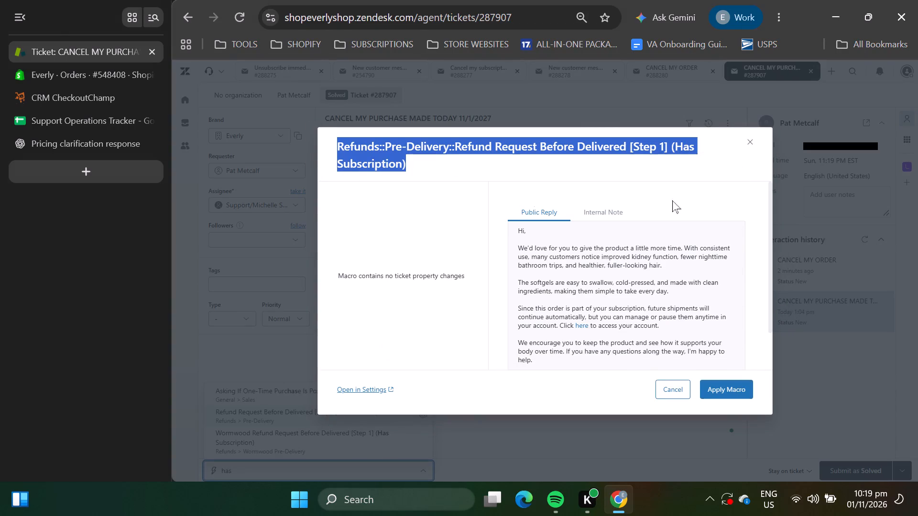
click(751, 136)
click(532, 394)
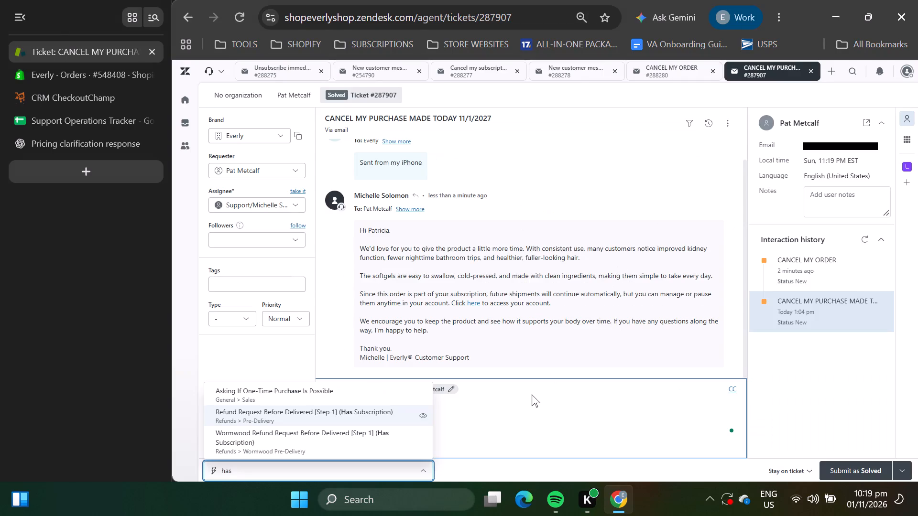
click(357, 396)
click(359, 368)
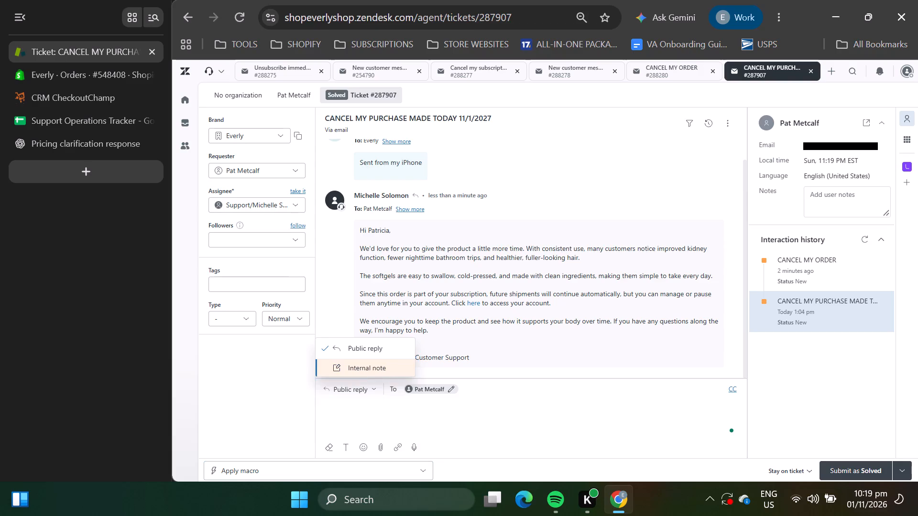
right_click(349, 405)
click(380, 259)
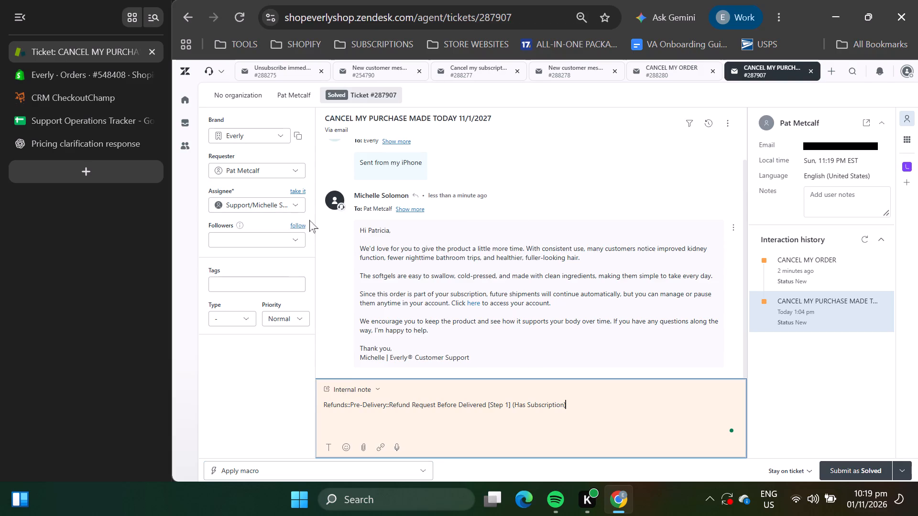
double_click(293, 190)
click(874, 473)
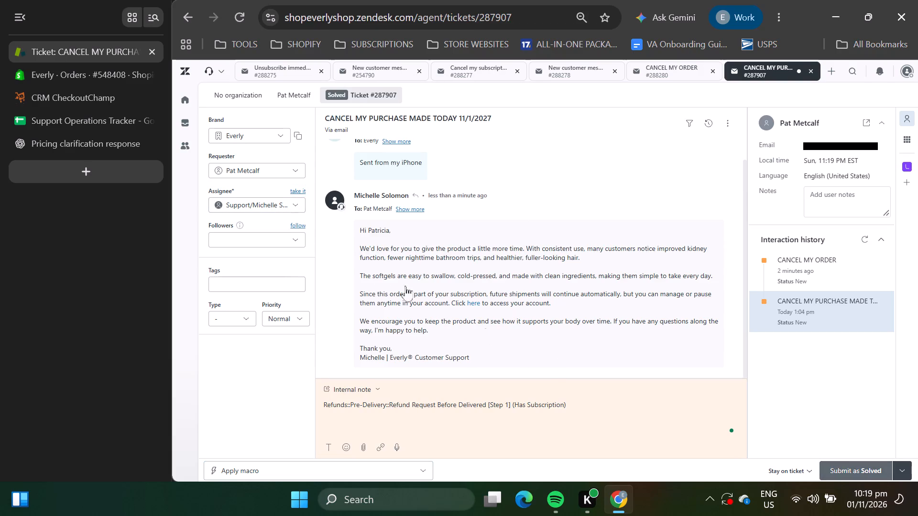
click(188, 125)
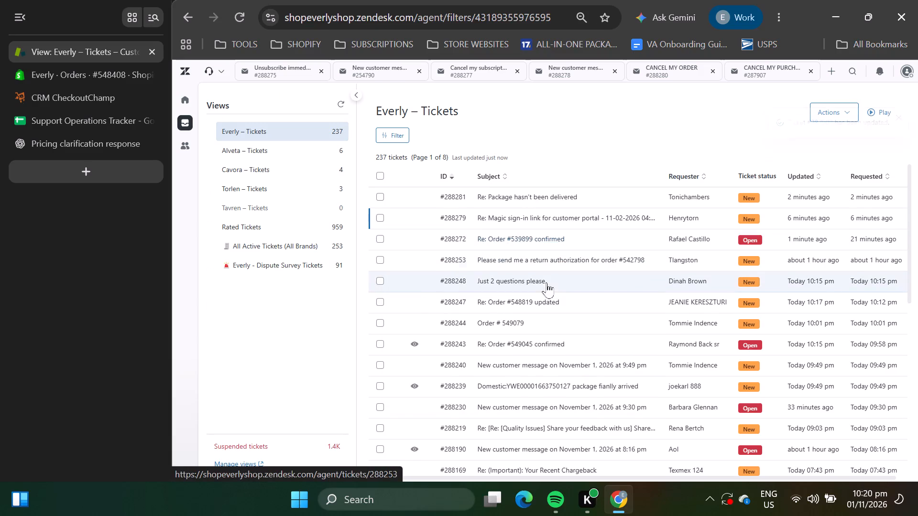
scroll(548, 294, down, 4)
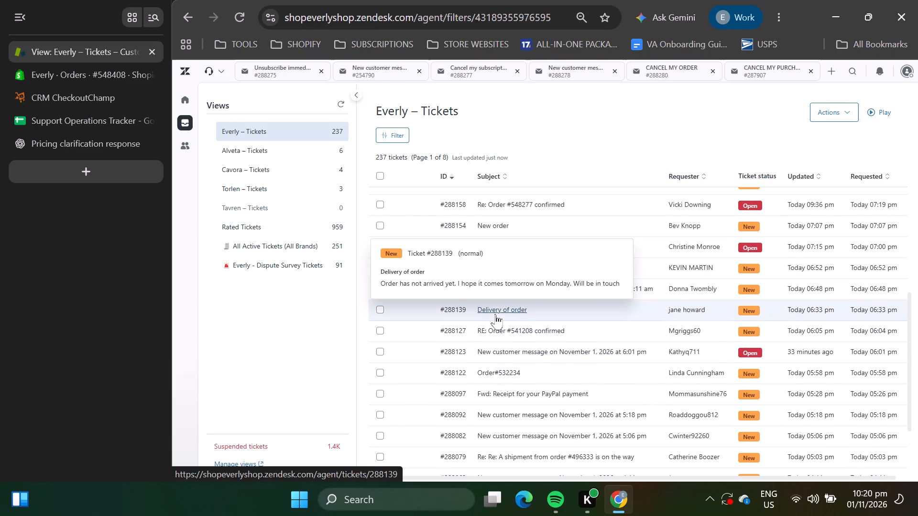
click(495, 312)
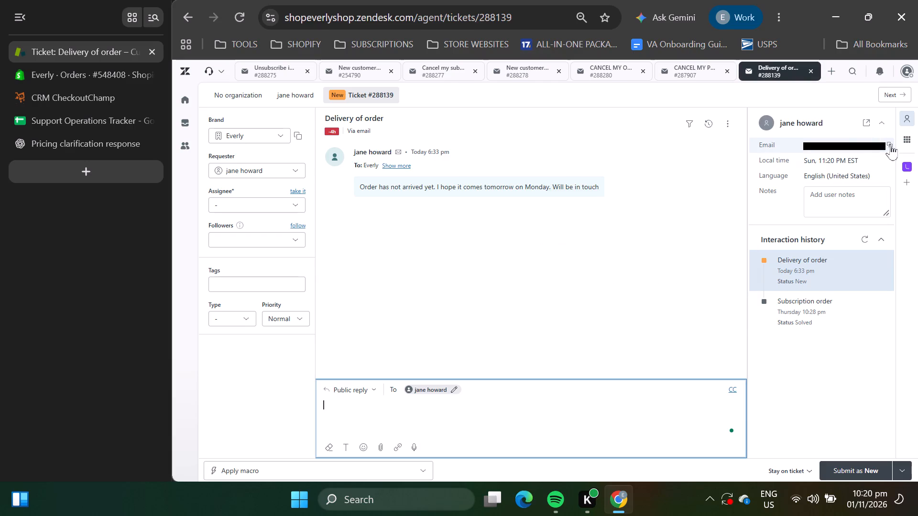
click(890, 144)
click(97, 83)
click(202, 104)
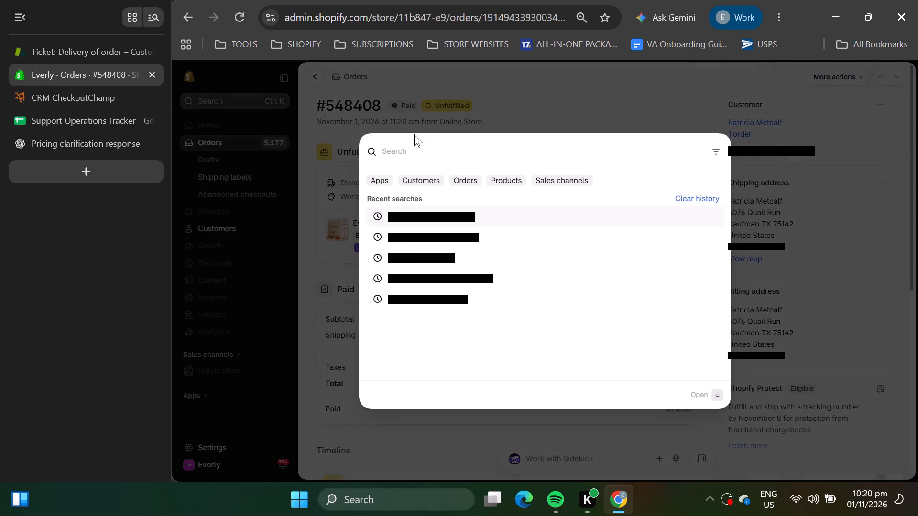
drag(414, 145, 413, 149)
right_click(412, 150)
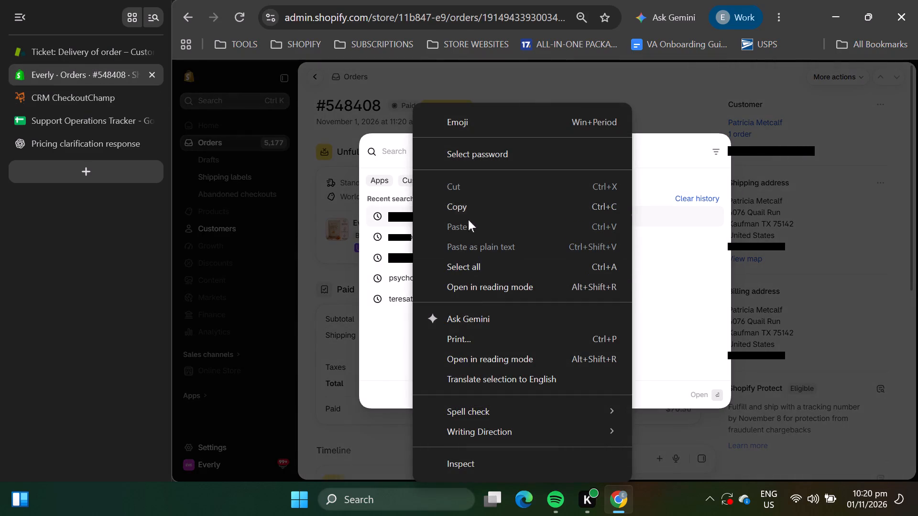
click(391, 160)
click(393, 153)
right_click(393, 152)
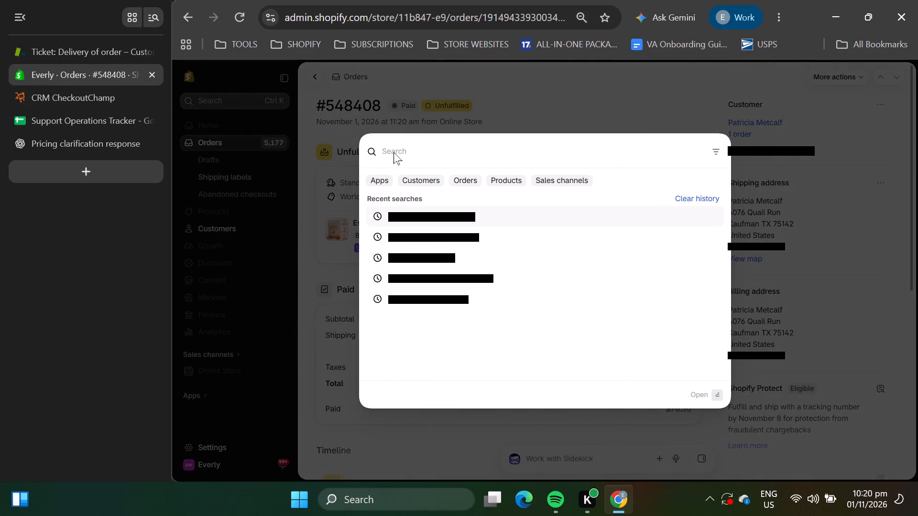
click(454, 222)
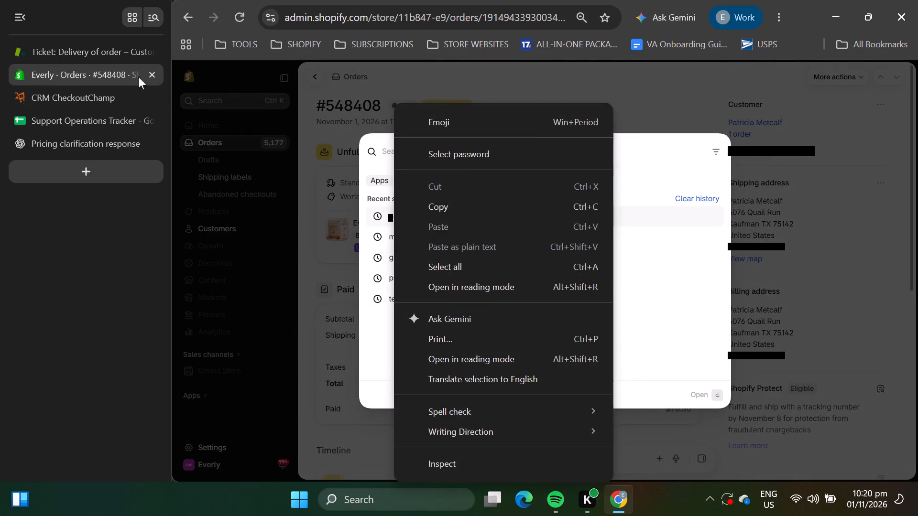
click(109, 55)
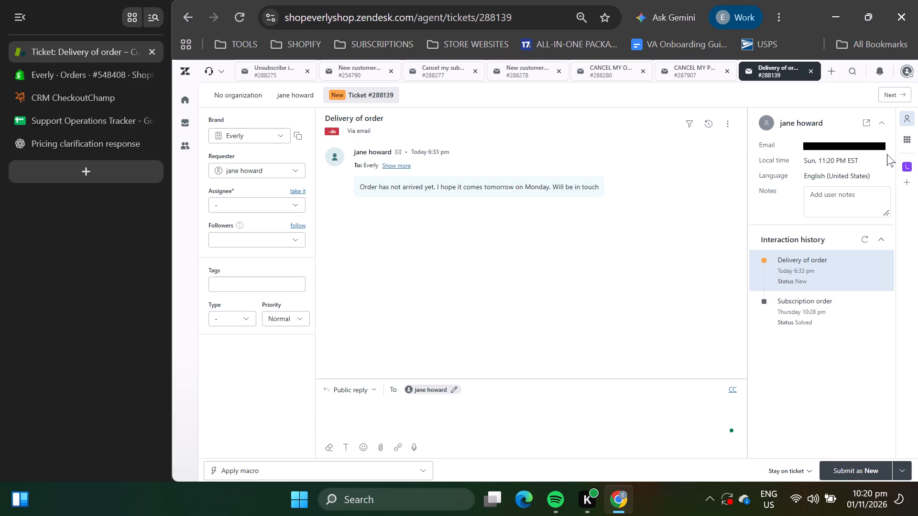
double_click(887, 145)
click(37, 77)
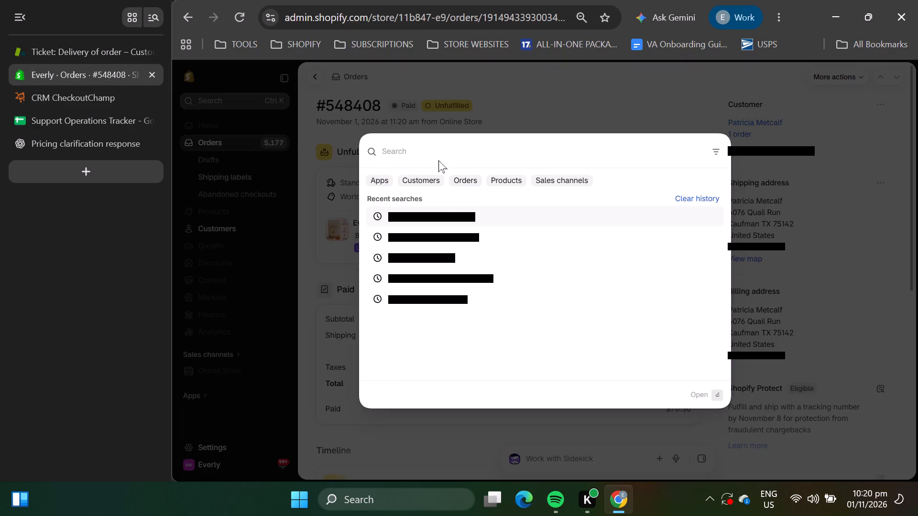
click(434, 157)
right_click(433, 157)
click(468, 309)
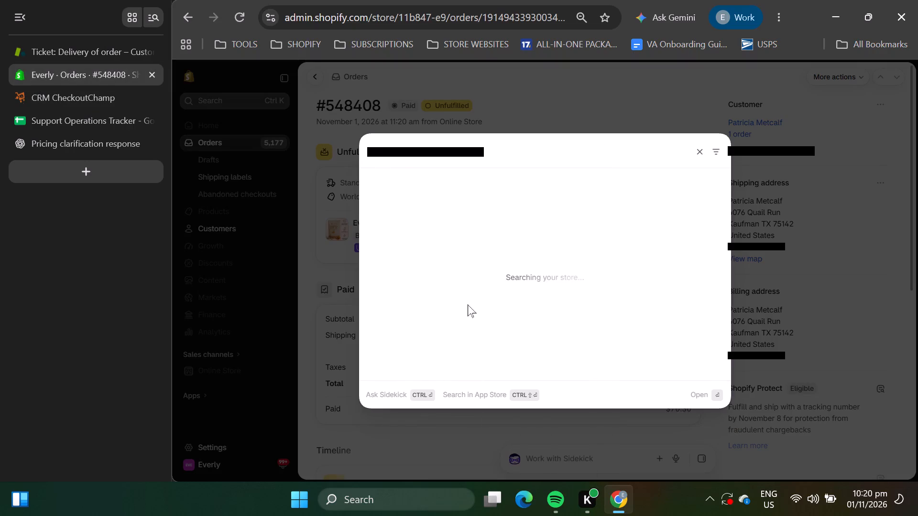
click(426, 249)
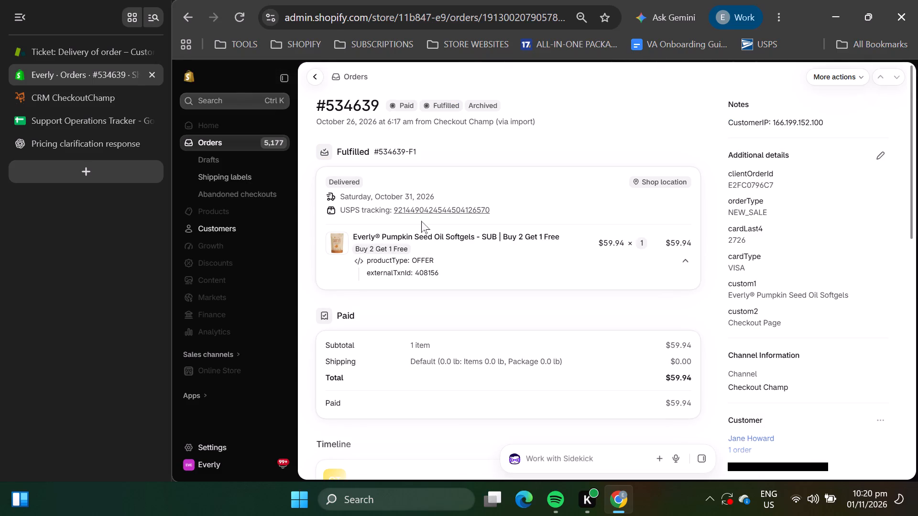
drag(439, 194, 358, 189)
click(443, 210)
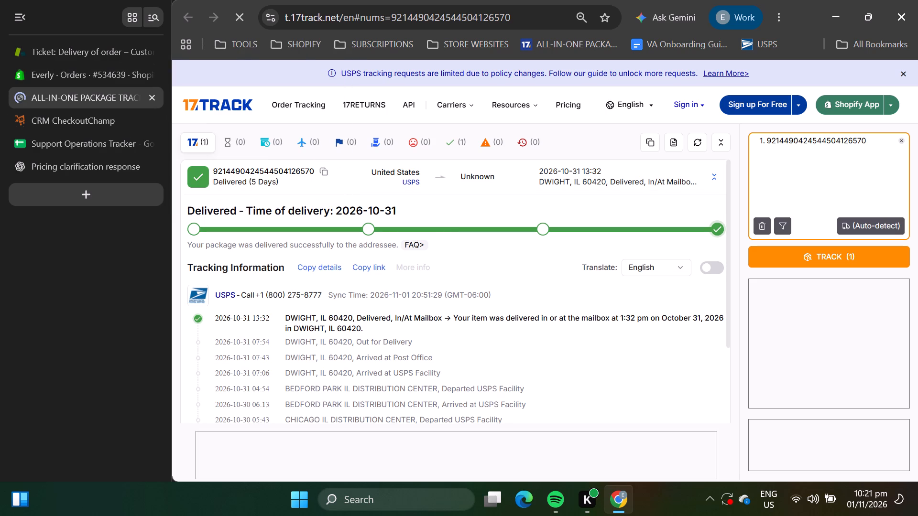
drag(271, 316, 215, 316)
right_click(219, 316)
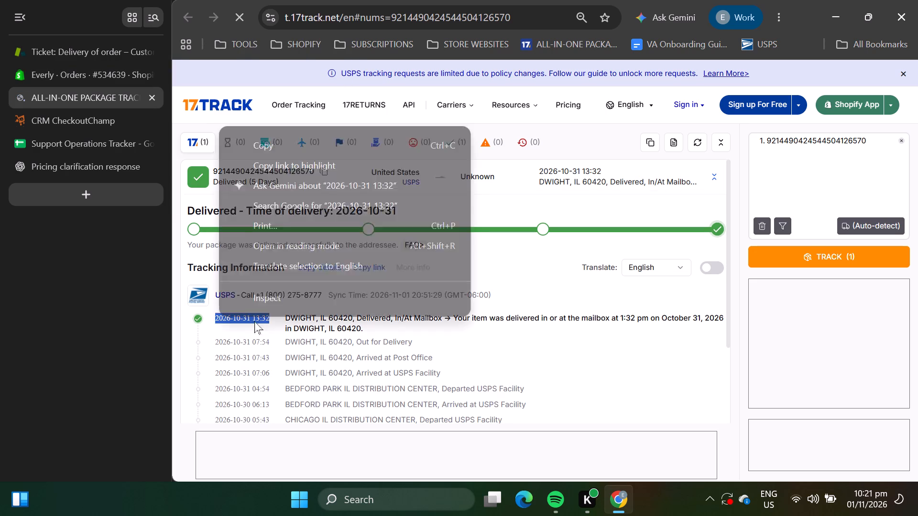
click(277, 141)
click(98, 49)
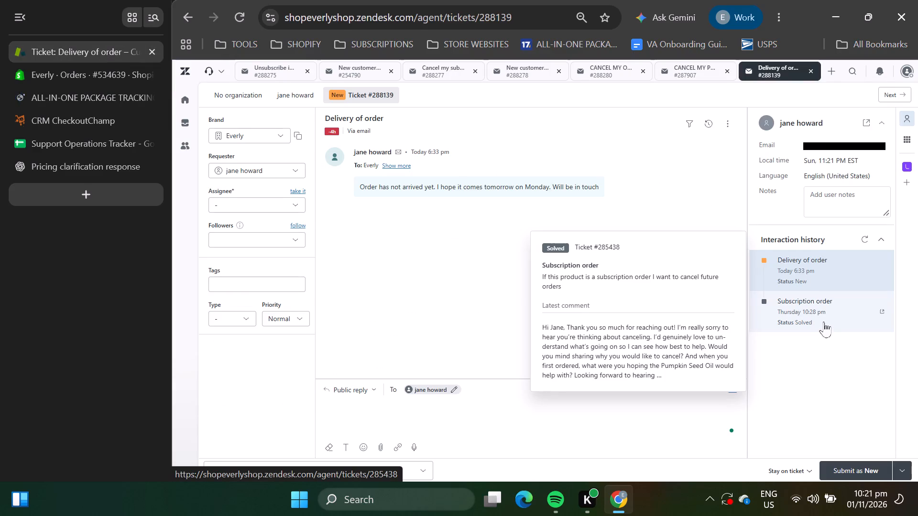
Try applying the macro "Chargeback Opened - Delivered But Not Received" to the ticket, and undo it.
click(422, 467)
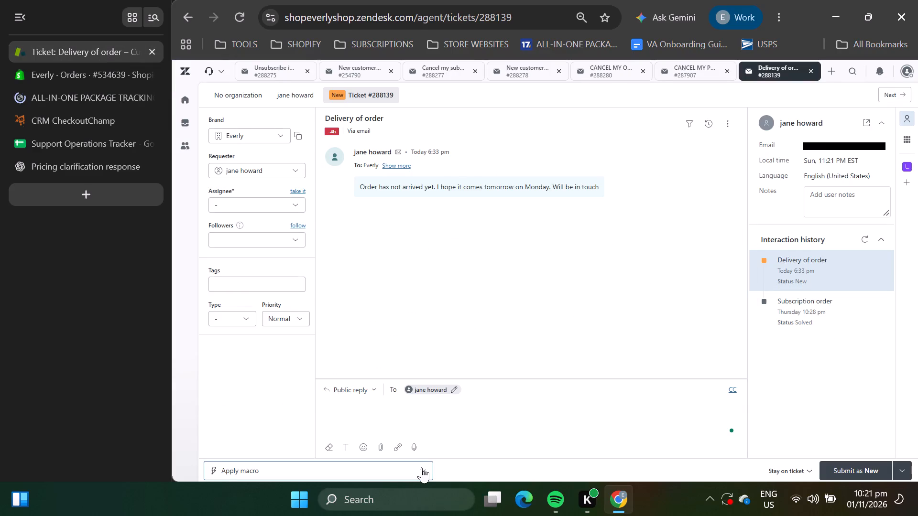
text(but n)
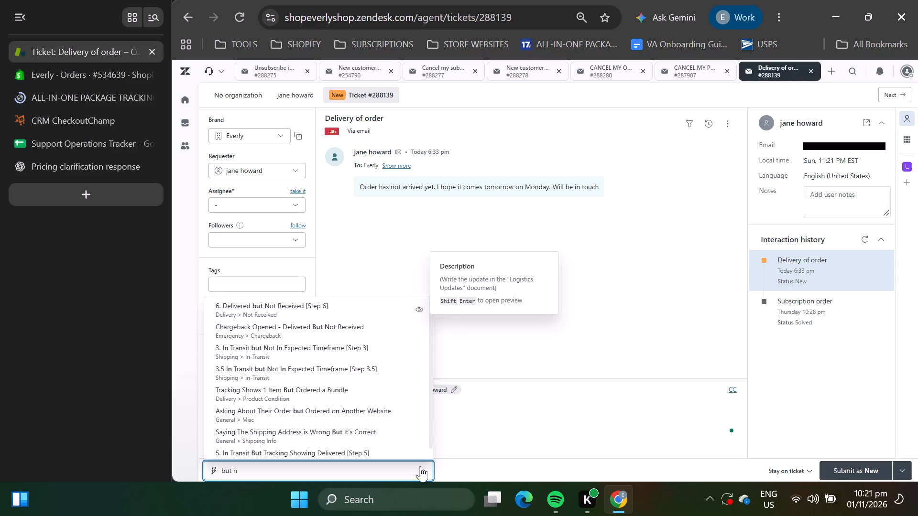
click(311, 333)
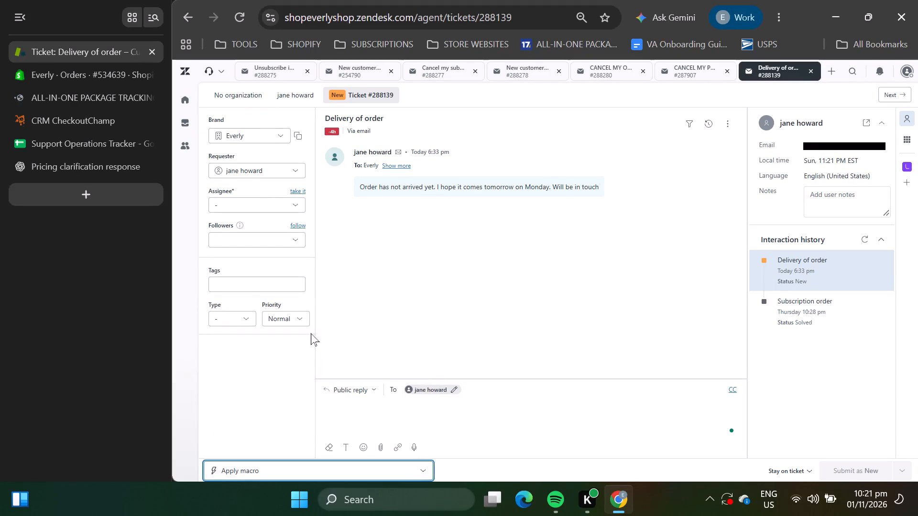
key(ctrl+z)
Apply the macro "6. Delivered but Not Received [Step 6]" and add the first name "Jane" to the reply's greeting.
click(363, 472)
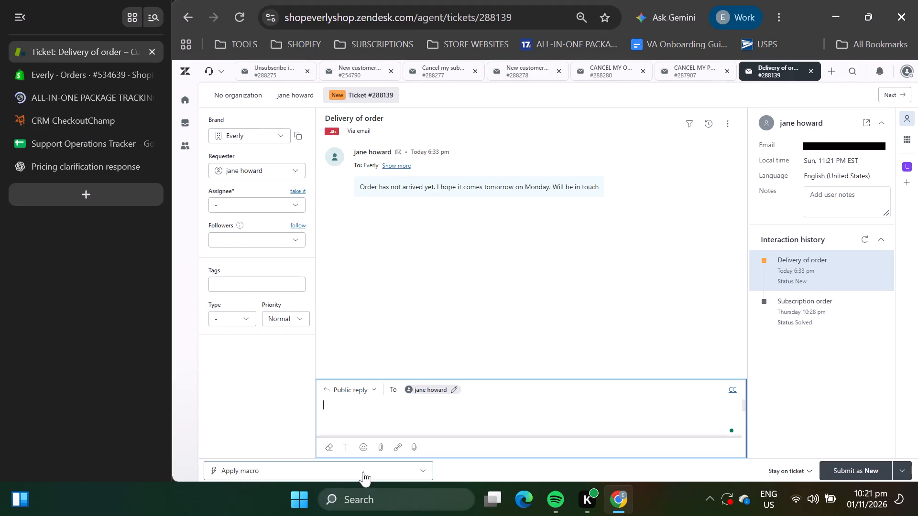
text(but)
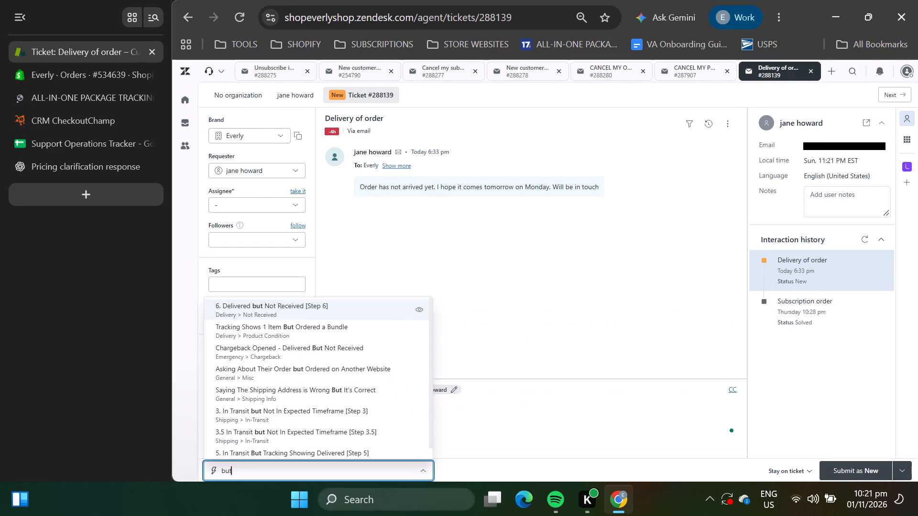
click(305, 314)
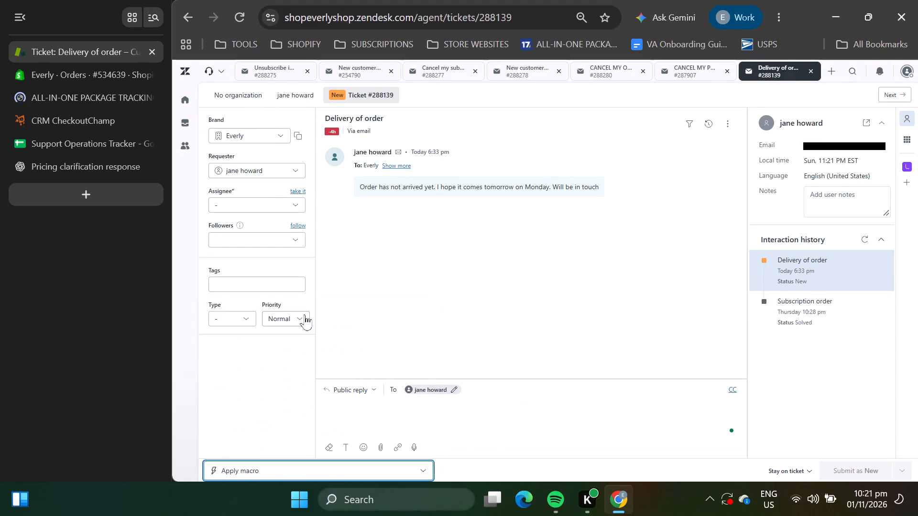
scroll(358, 344, up, 3)
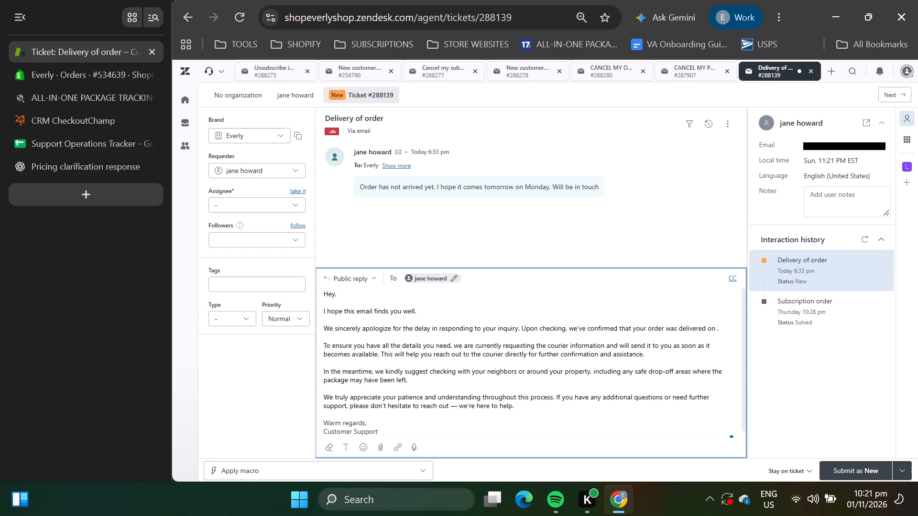
click(358, 293)
key(Left)
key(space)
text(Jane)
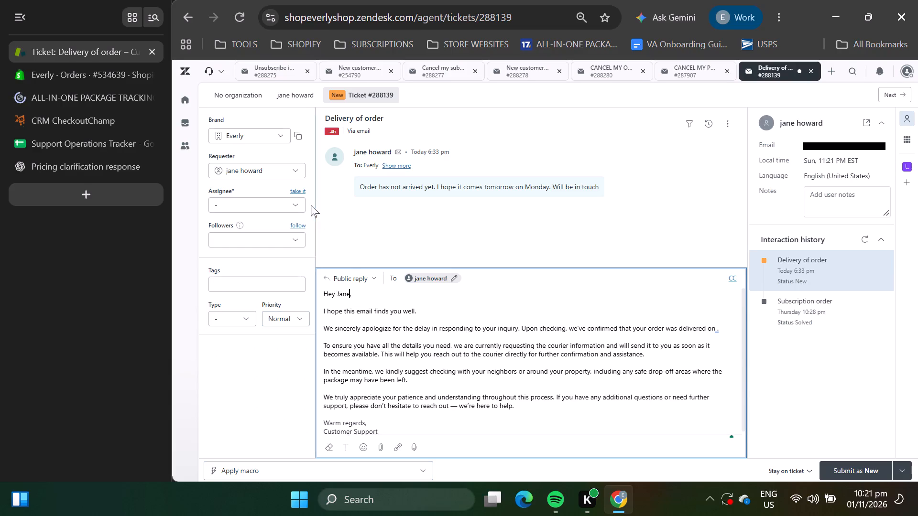
Assign ticket #288139 to yourself.
double_click(301, 191)
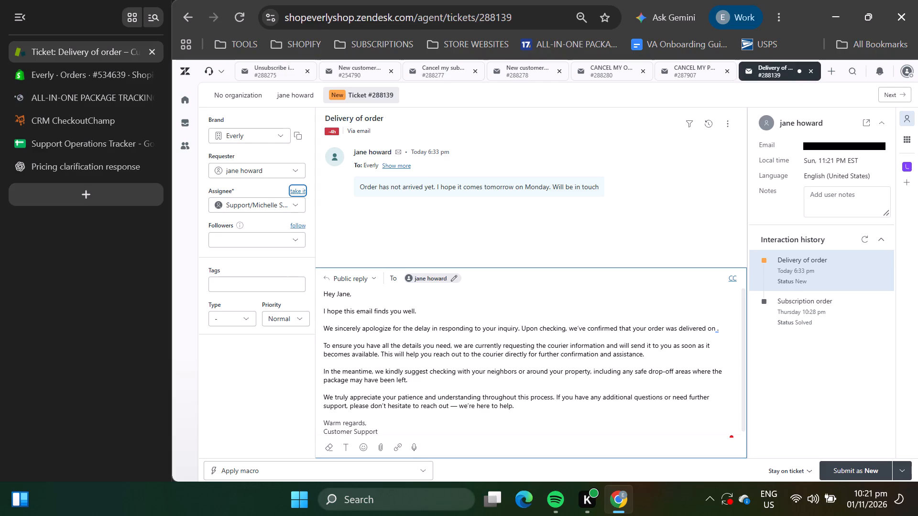
click(74, 96)
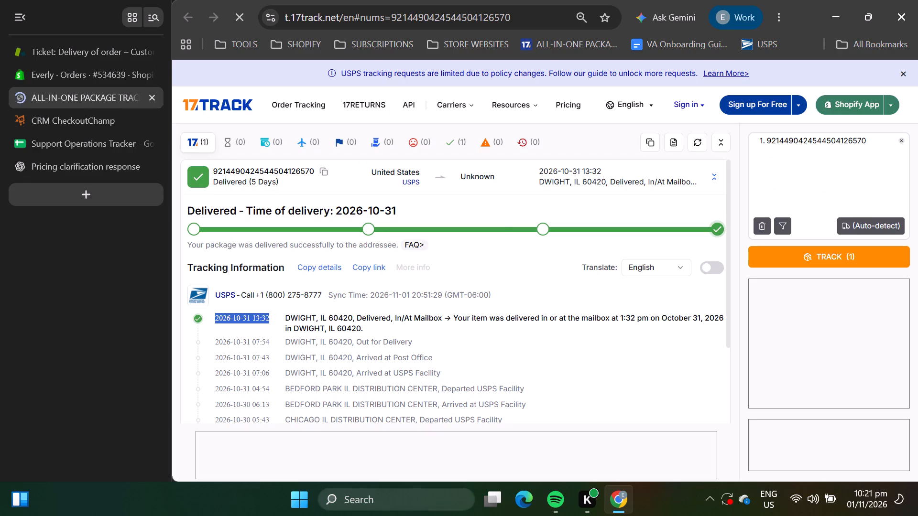
right_click(252, 317)
click(305, 137)
click(109, 50)
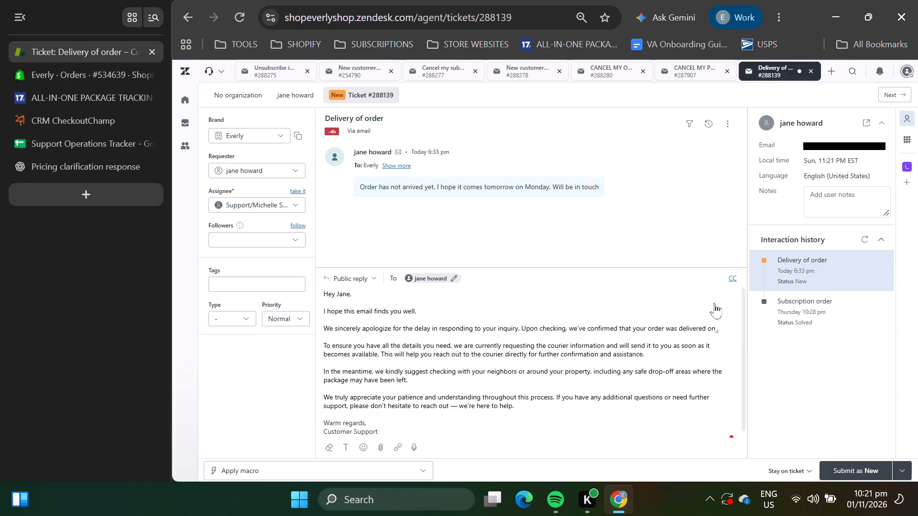
click(728, 325)
key(Left)
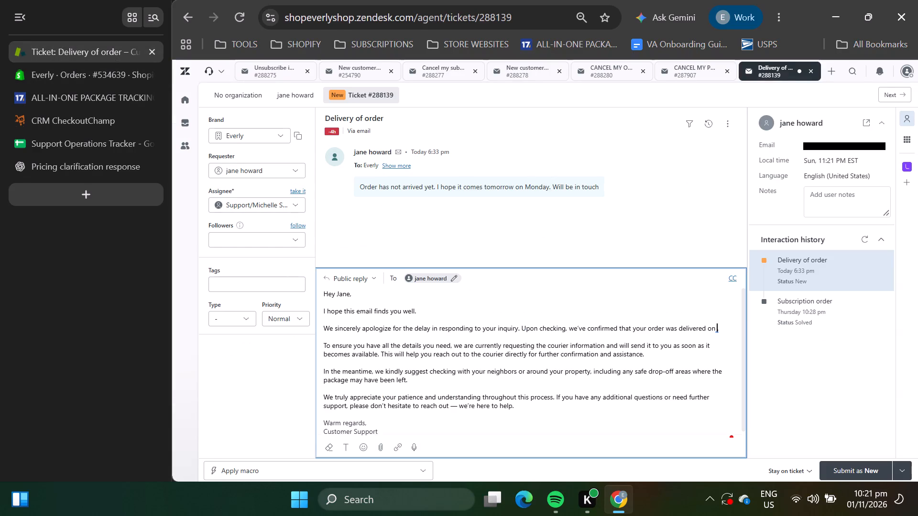
key(ctrl+v)
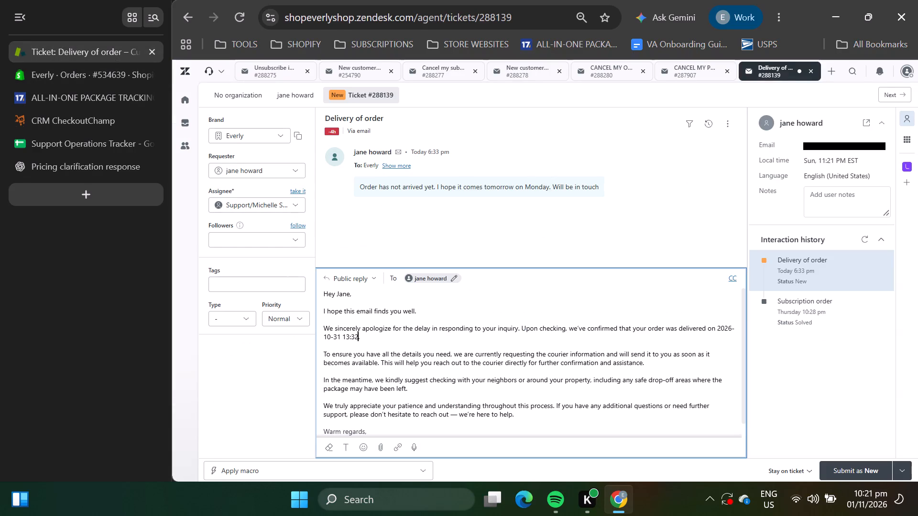
Remove the courier-information paragraph and "In the meantime," so the paragraph begins with "We kindly suggest".
drag(378, 376, 332, 353)
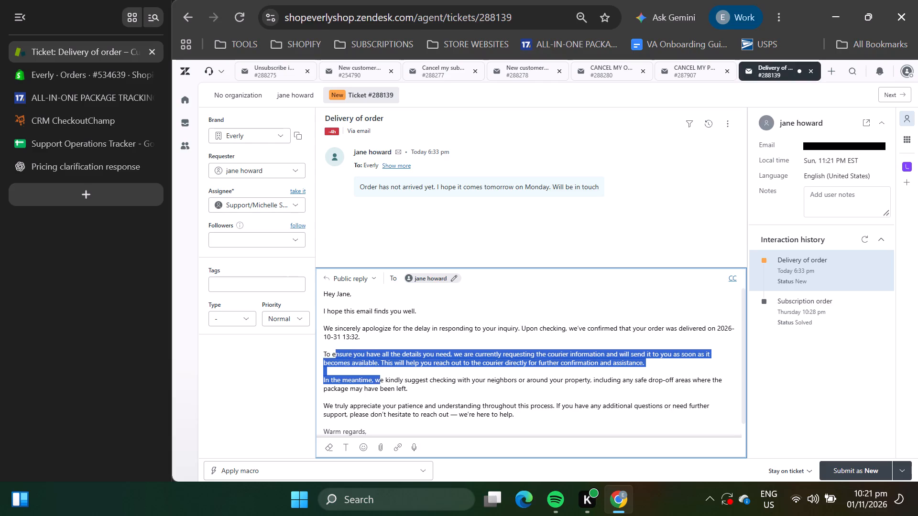
drag(332, 353, 323, 349)
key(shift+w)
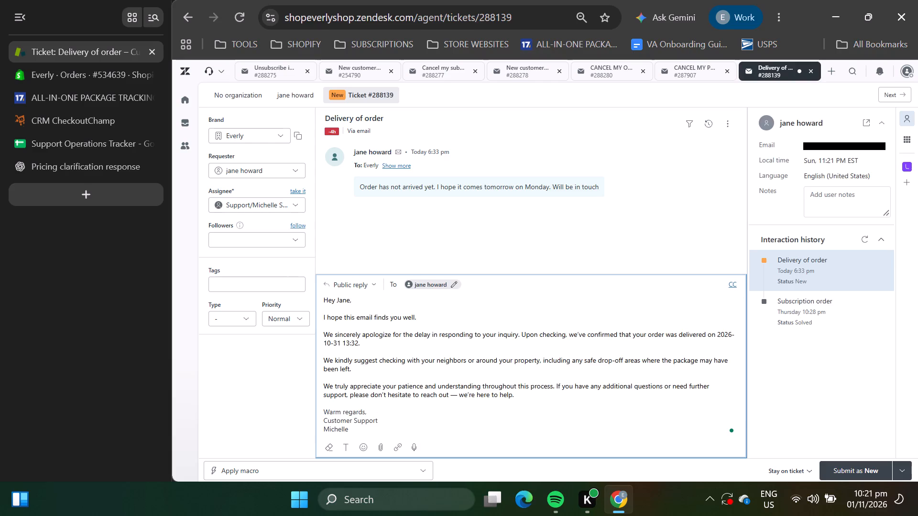
Confirm yourself as the assignee of ticket #288139 and submit the reply as Solved.
triple_click(297, 190)
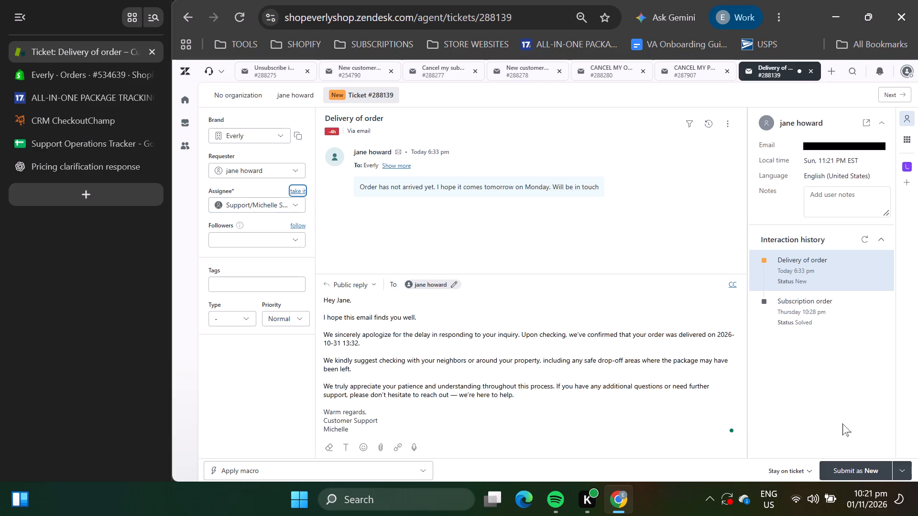
click(898, 473)
click(874, 452)
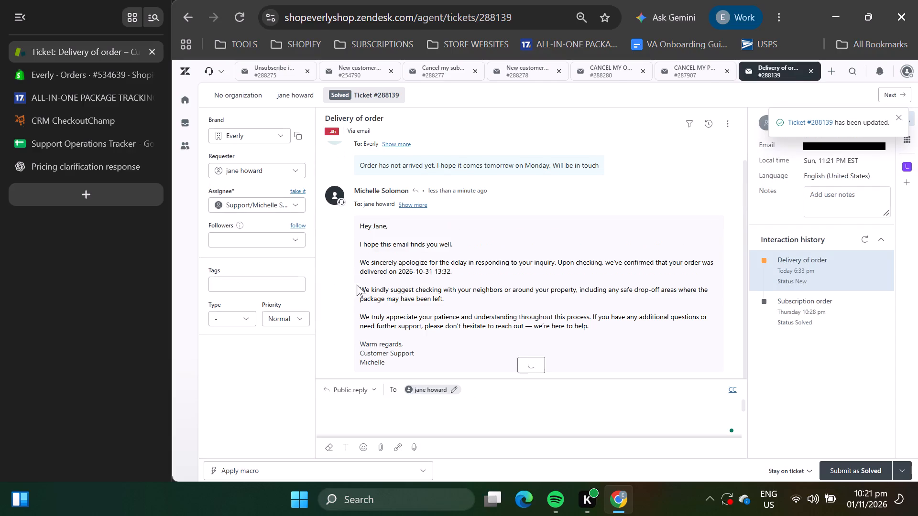
click(184, 120)
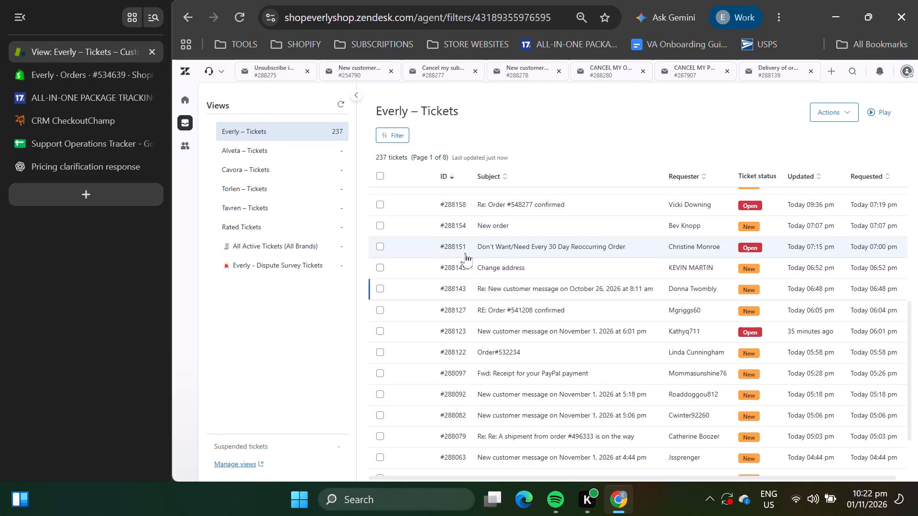
click(527, 312)
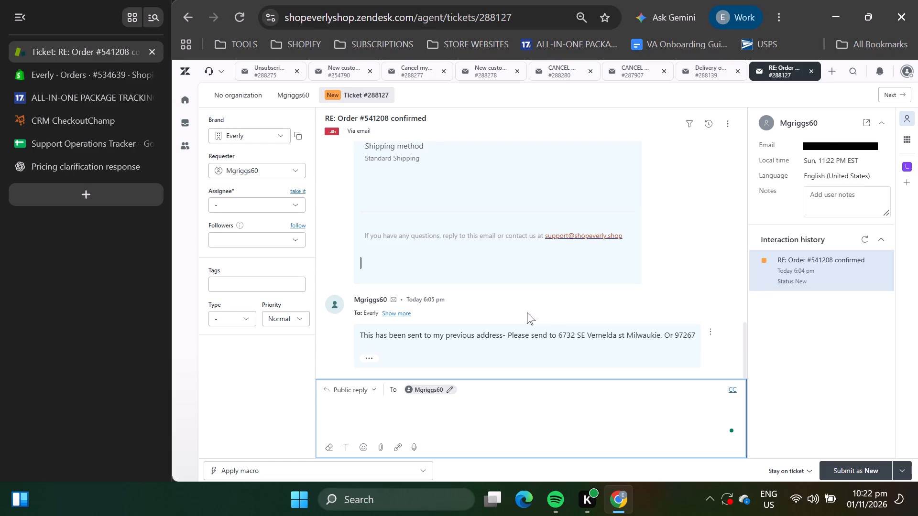
scroll(546, 311, up, 8)
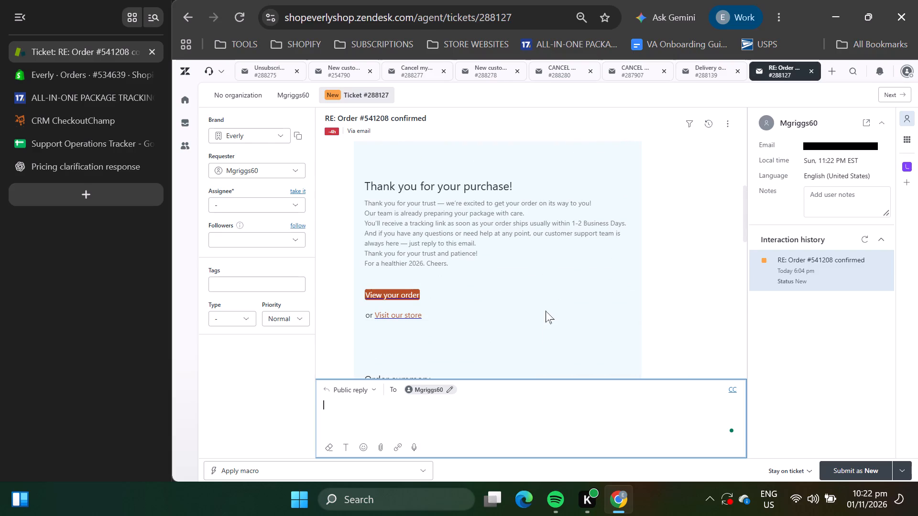
scroll(544, 308, up, 3)
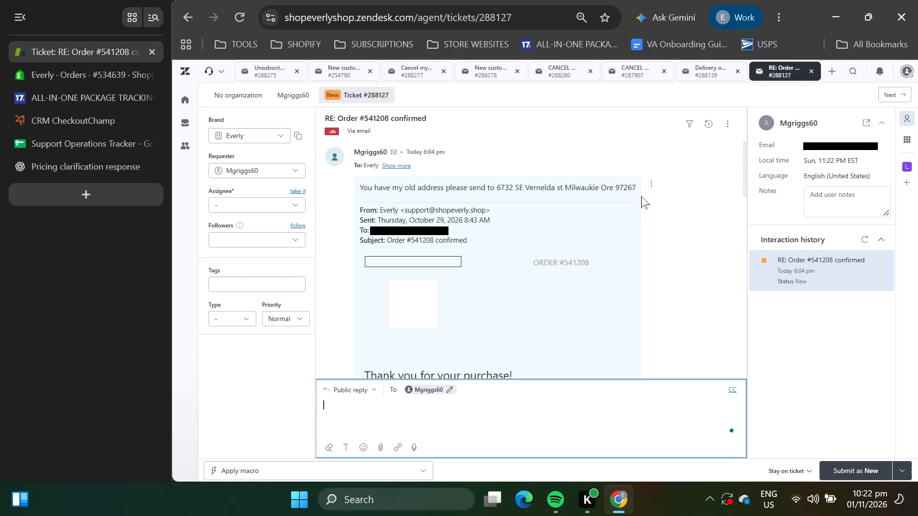
click(889, 143)
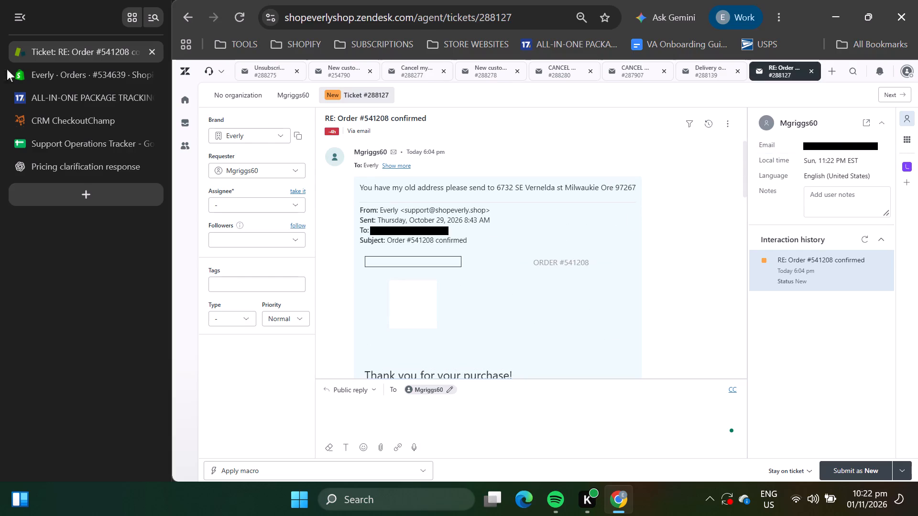
click(24, 75)
click(217, 102)
right_click(418, 155)
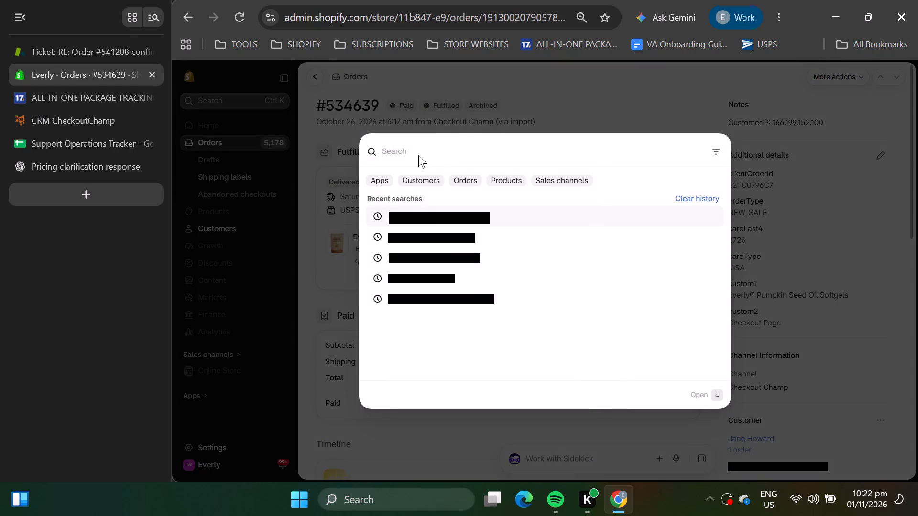
click(470, 334)
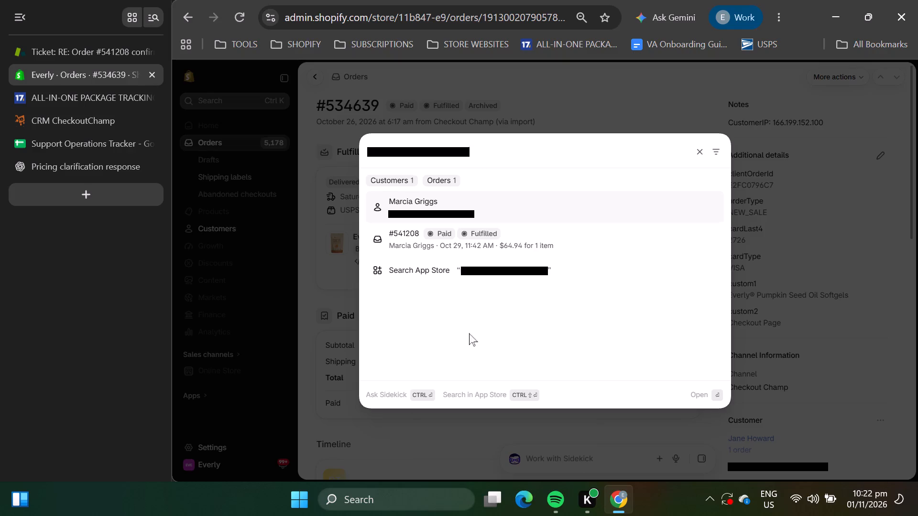
click(445, 243)
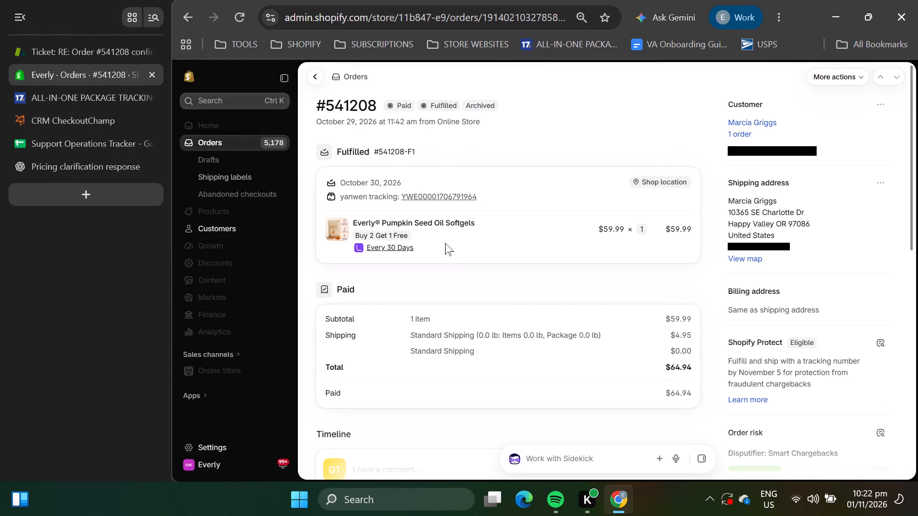
click(99, 48)
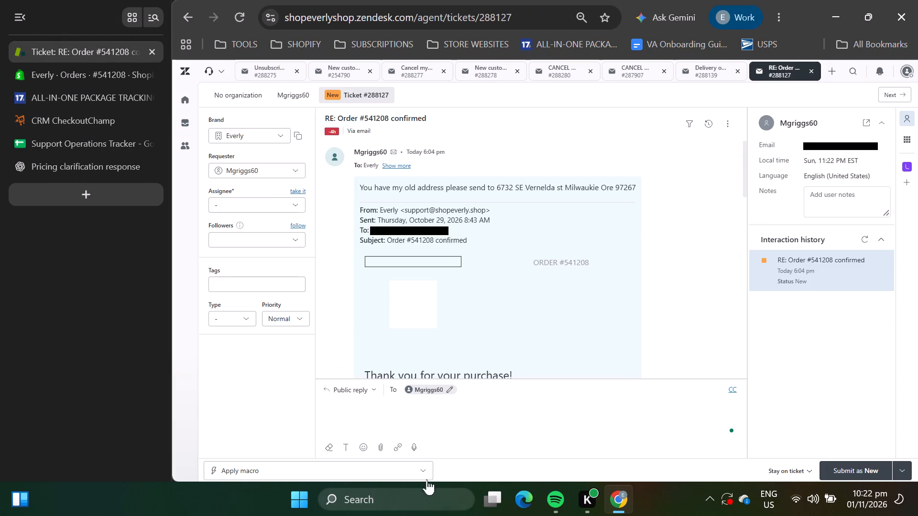
click(422, 468)
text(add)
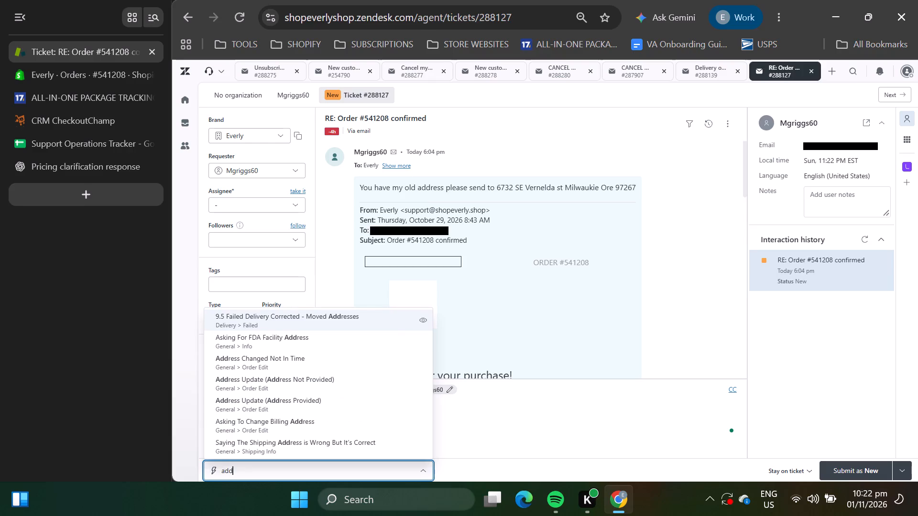
click(296, 358)
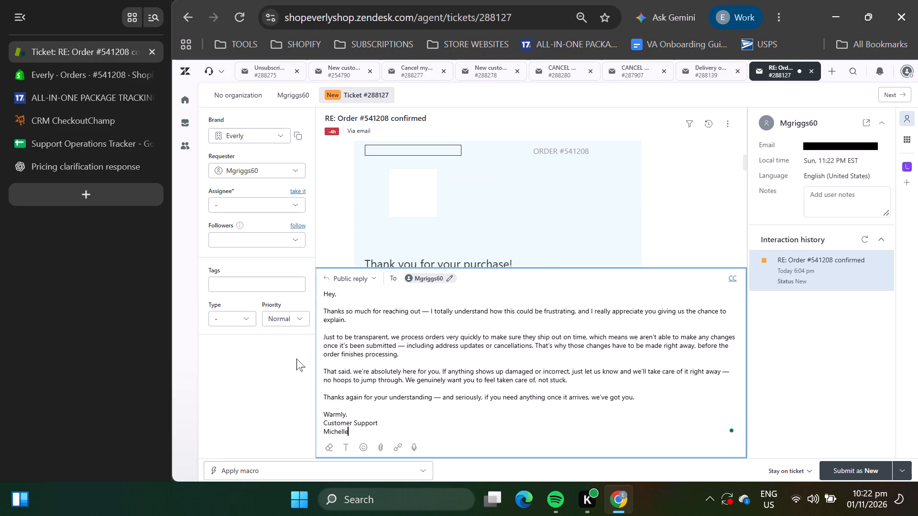
Check the customer's name in the quoted order confirmation and personalize the reply greeting to "Hey Marcia,".
click(361, 290)
scroll(430, 252, up, 3)
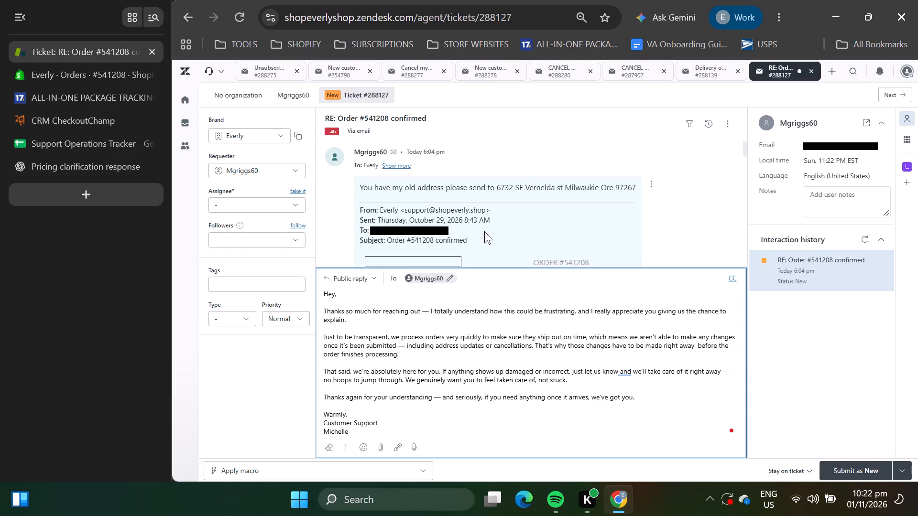
scroll(485, 231, down, 4)
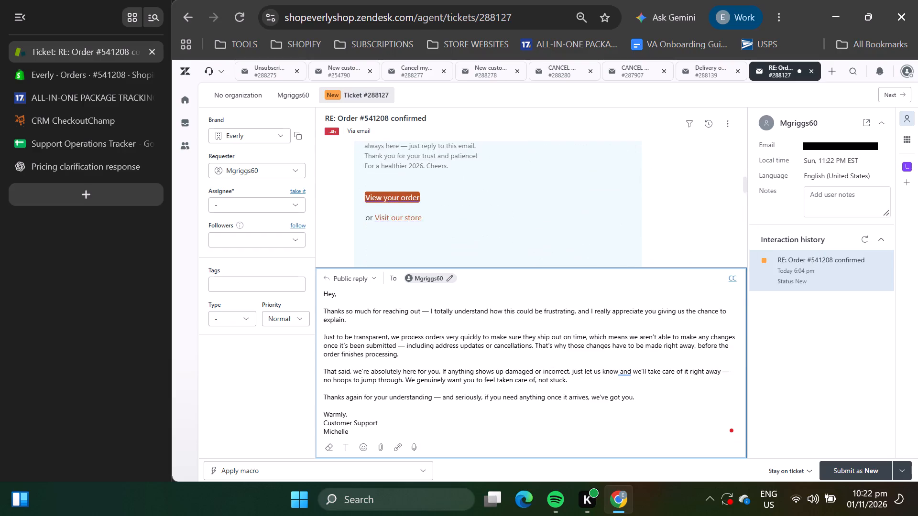
scroll(485, 231, down, 4)
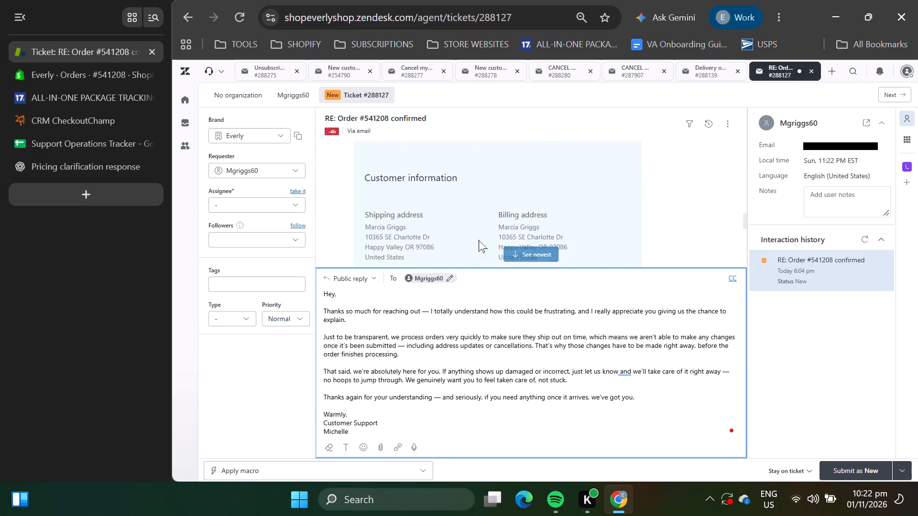
key(Left)
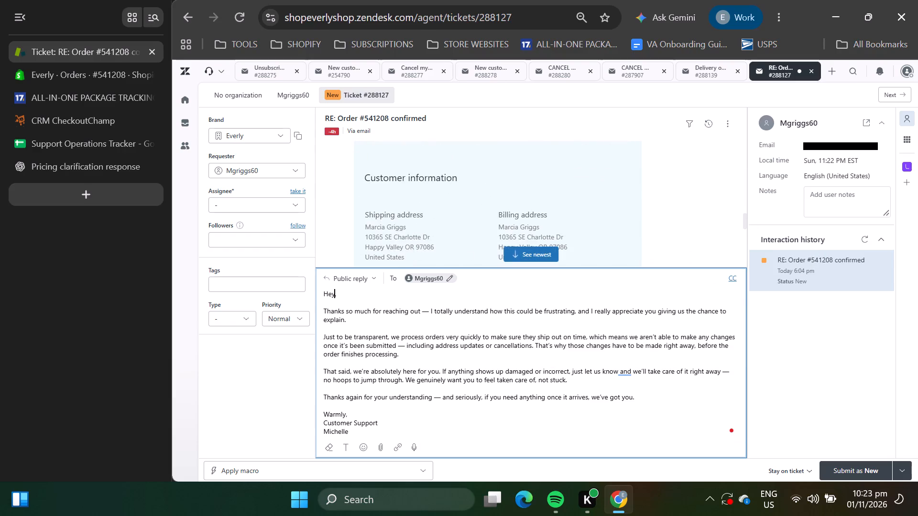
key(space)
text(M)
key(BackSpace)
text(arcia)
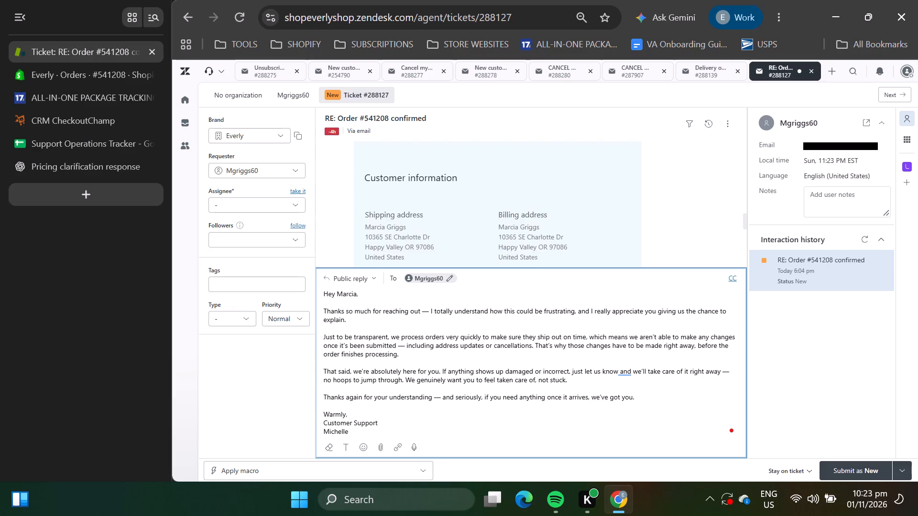
triple_click(297, 190)
click(297, 189)
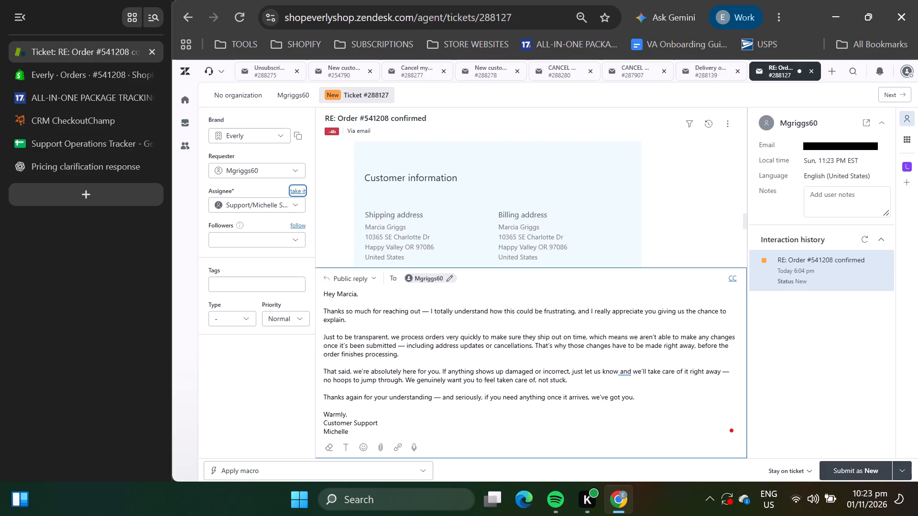
click(538, 355)
click(899, 464)
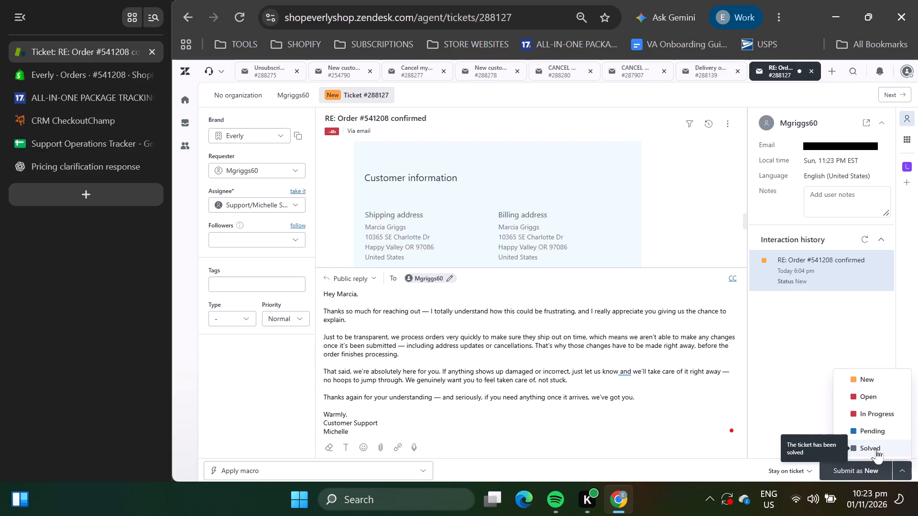
click(876, 449)
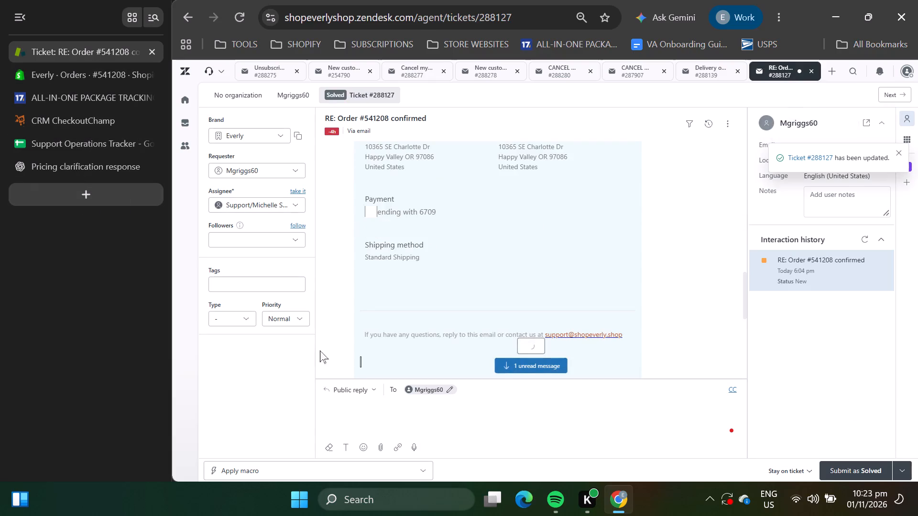
Look back through the ticket #288127 conversation and switch the composer from public reply to internal note.
click(356, 385)
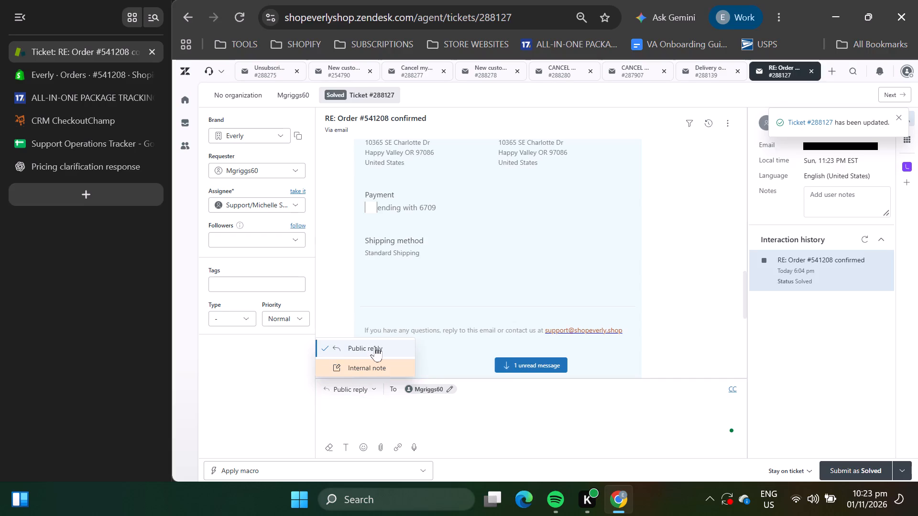
scroll(448, 231, up, 4)
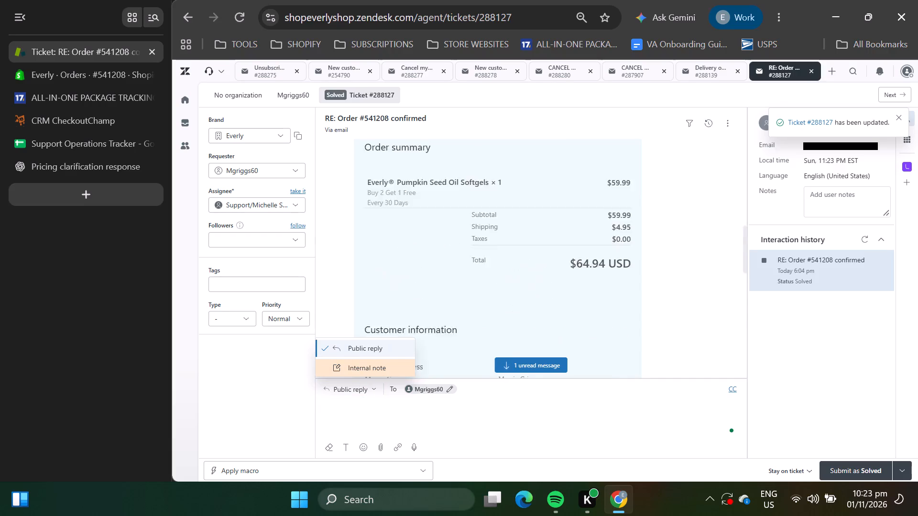
scroll(448, 231, up, 4)
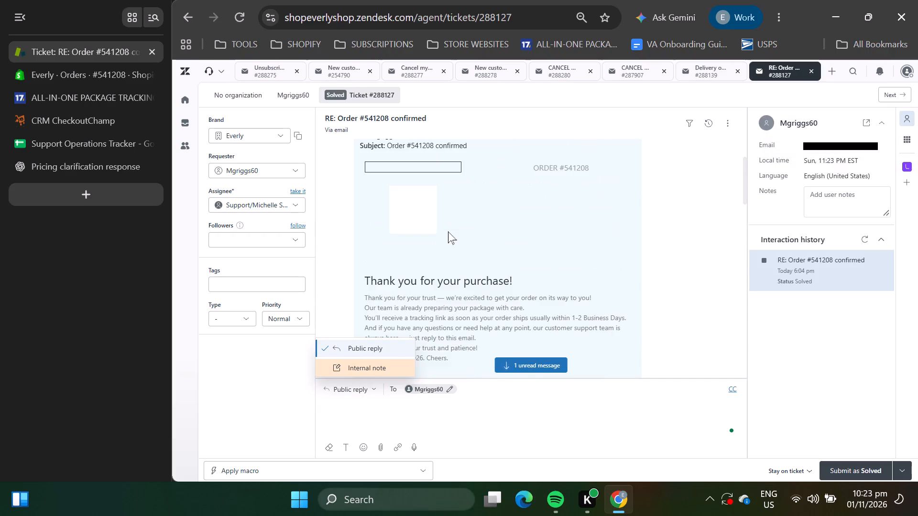
scroll(448, 231, up, 2)
scroll(448, 231, down, 10)
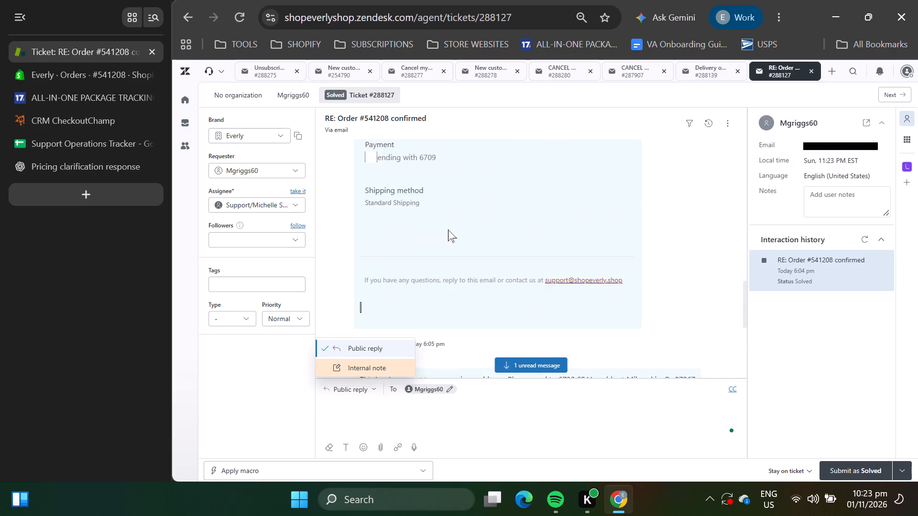
scroll(448, 229, down, 5)
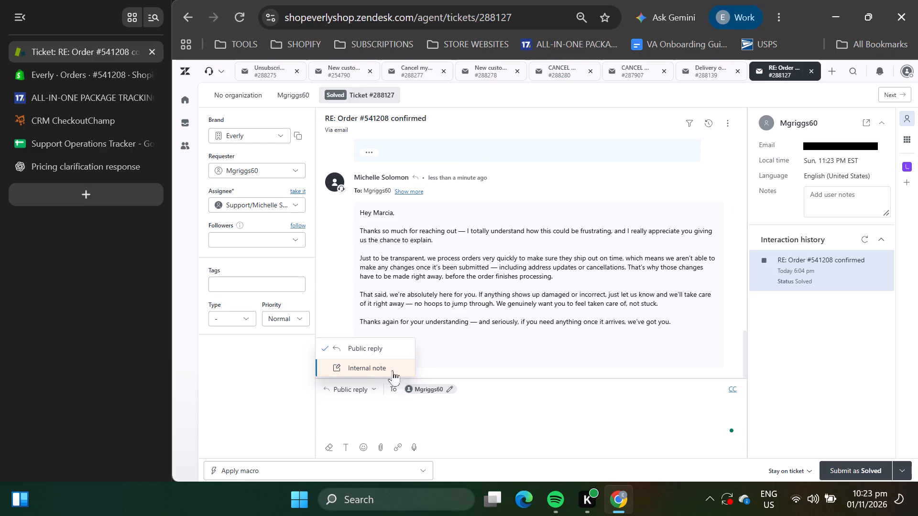
click(366, 365)
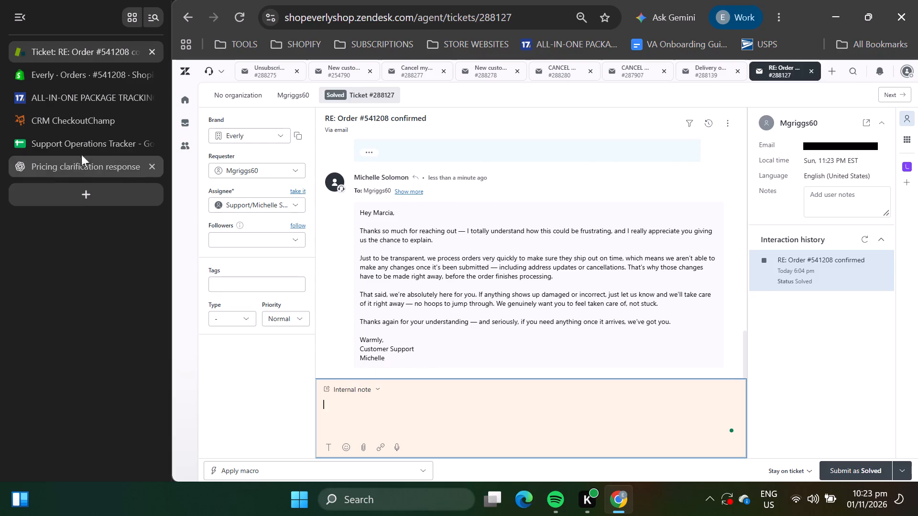
click(70, 77)
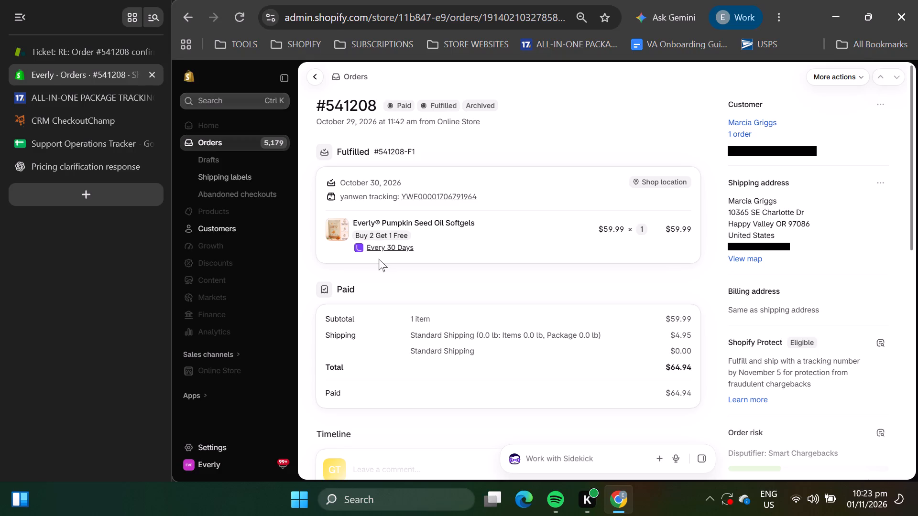
key(shift+super+s)
drag(311, 89, 370, 271)
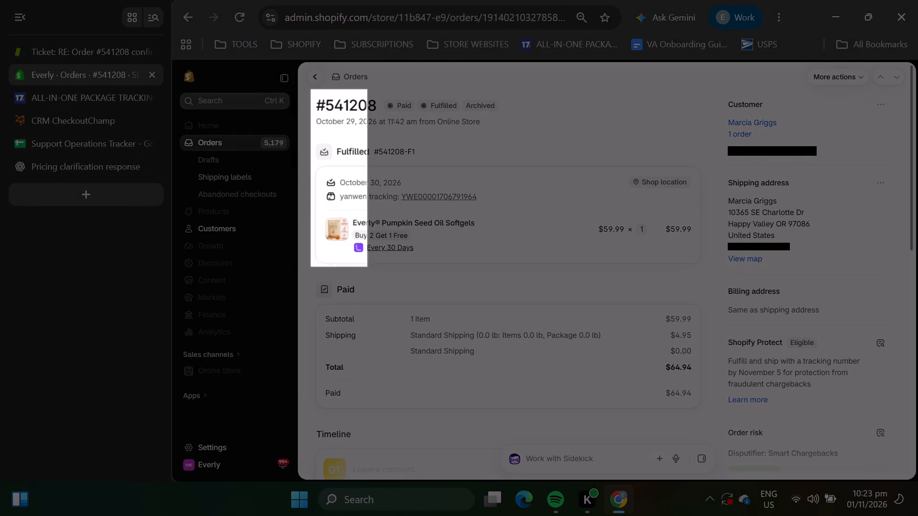
drag(370, 271, 509, 273)
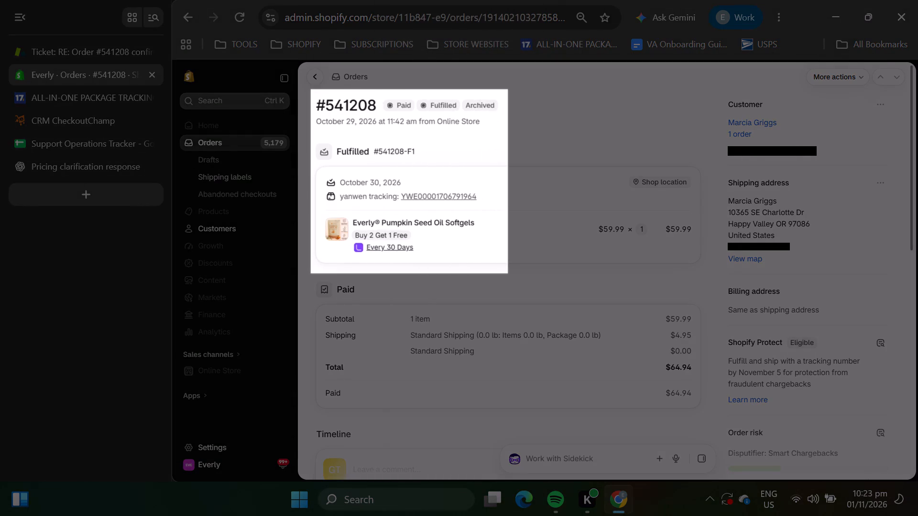
drag(509, 273, 514, 272)
Write "Already fulfilled" in the internal note on ticket #288127 and paste the order screenshot below it.
click(100, 45)
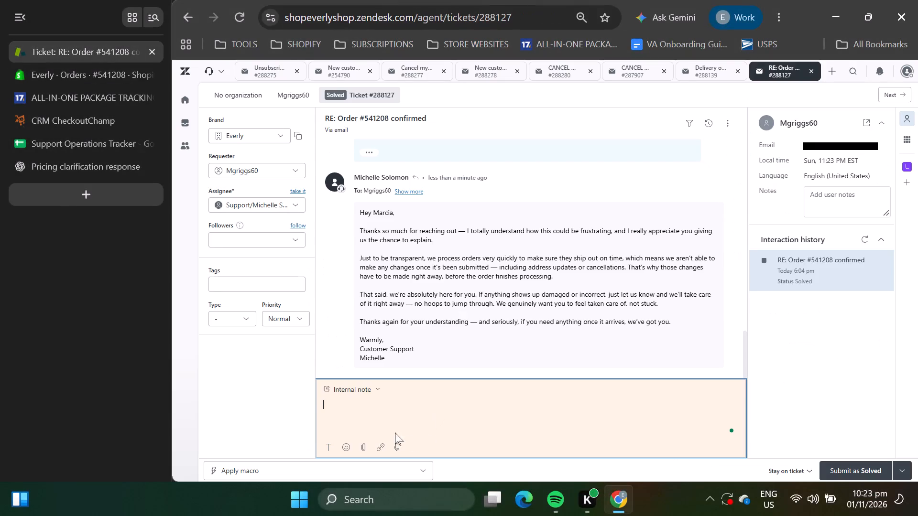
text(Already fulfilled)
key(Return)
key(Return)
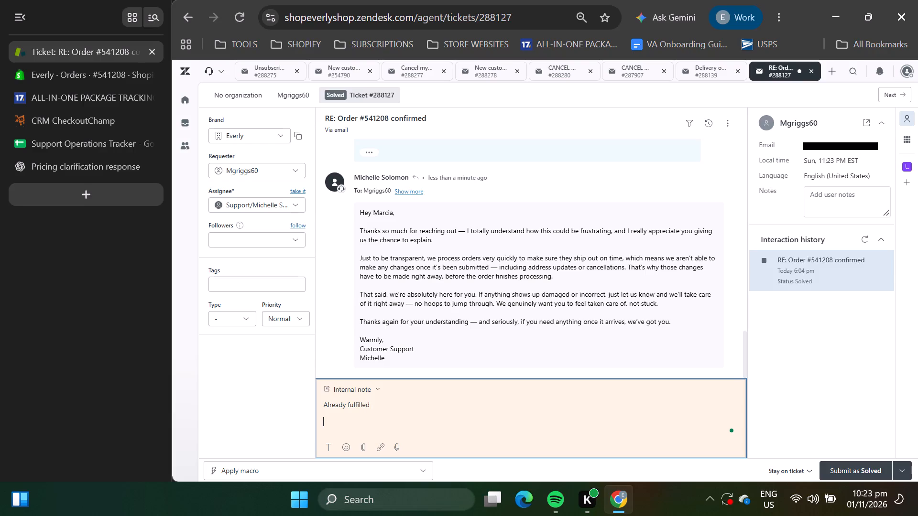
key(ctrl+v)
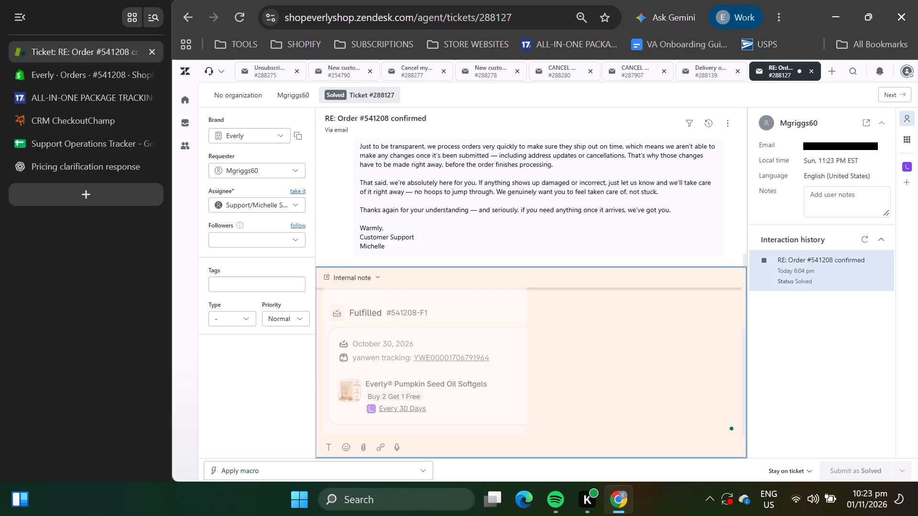
scroll(416, 378, up, 3)
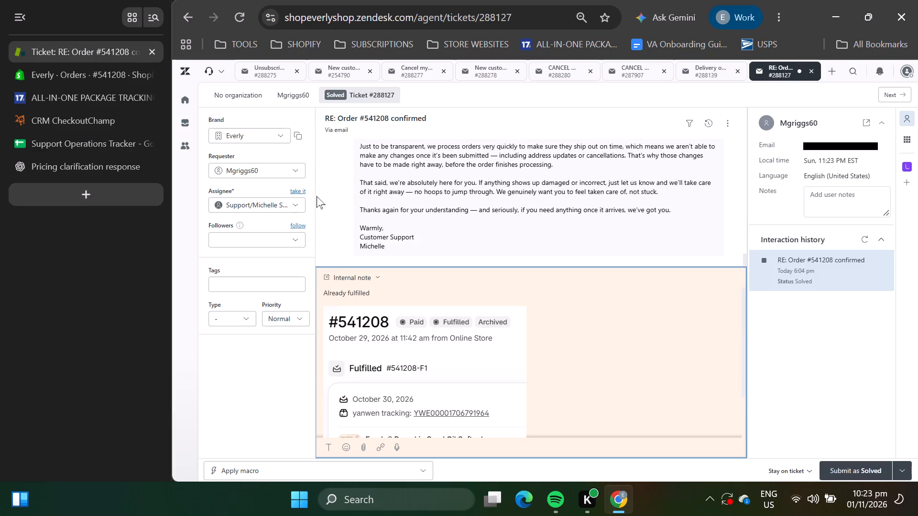
Confirm yourself as the assignee of ticket #288127 and submit the internal note as Solved.
click(288, 186)
double_click(295, 192)
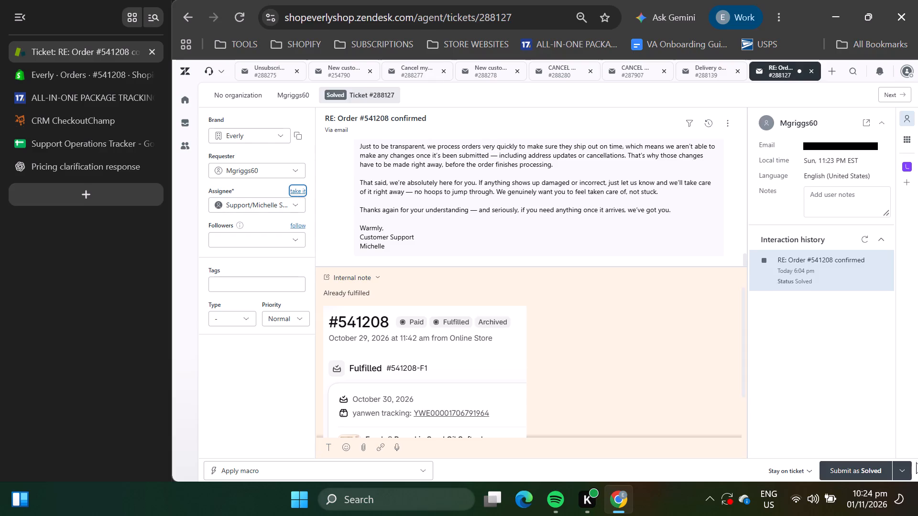
click(874, 471)
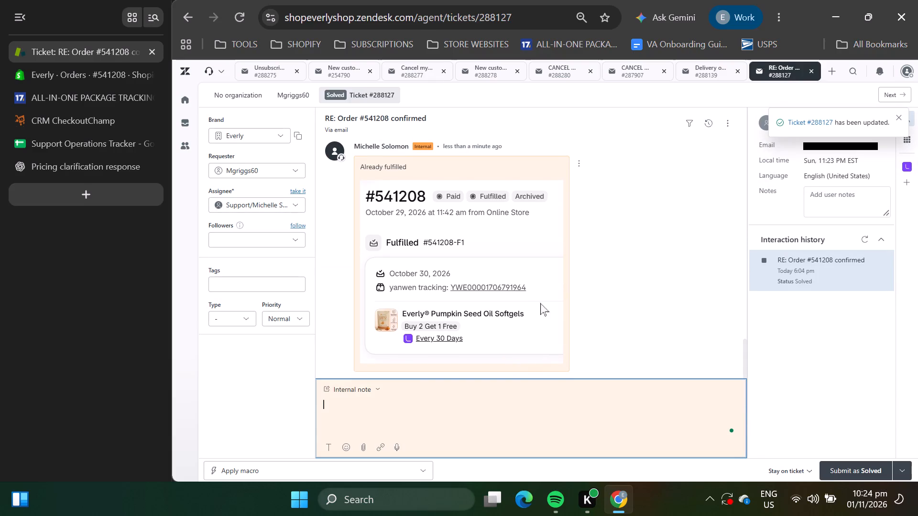
Return to the Everly – Tickets view and open the "Unsubscribe immediately" ticket #288275.
click(180, 128)
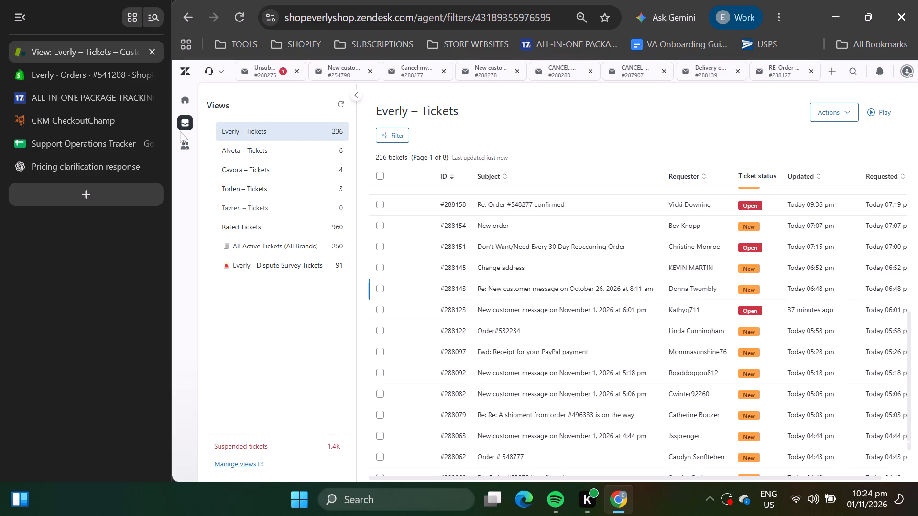
scroll(515, 273, up, 6)
click(516, 263)
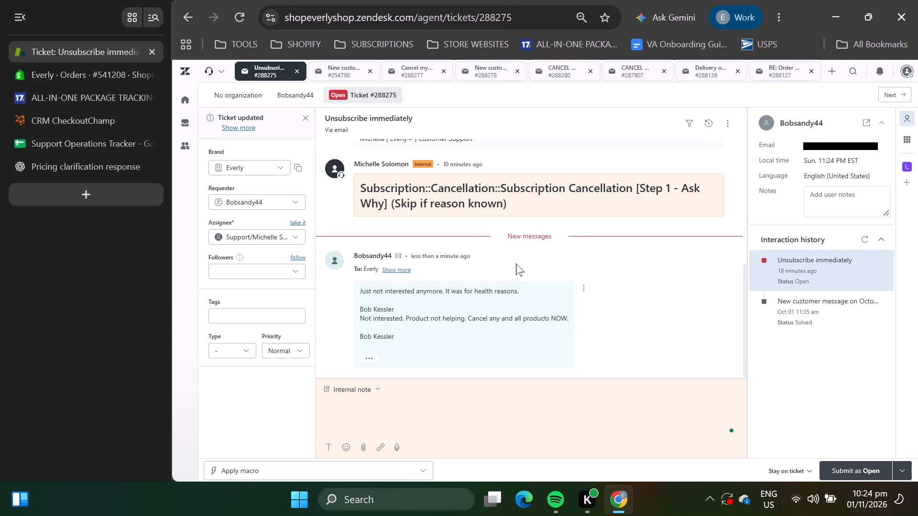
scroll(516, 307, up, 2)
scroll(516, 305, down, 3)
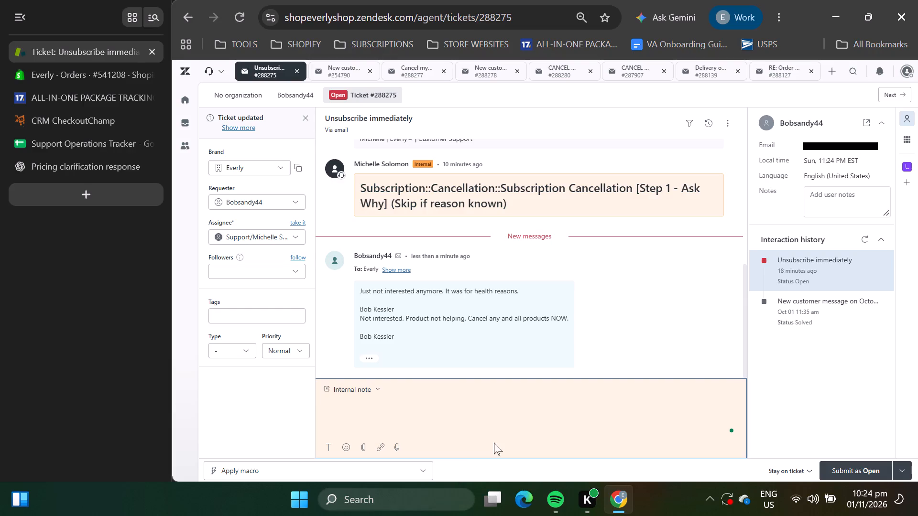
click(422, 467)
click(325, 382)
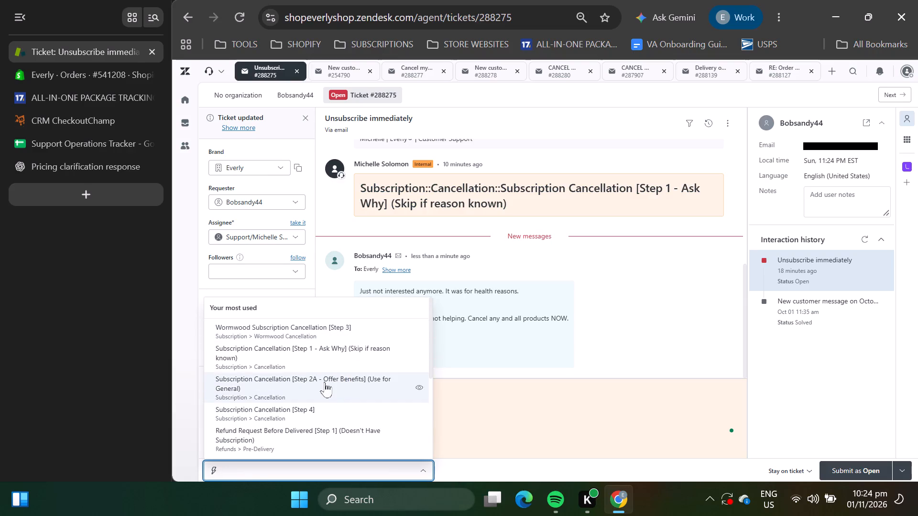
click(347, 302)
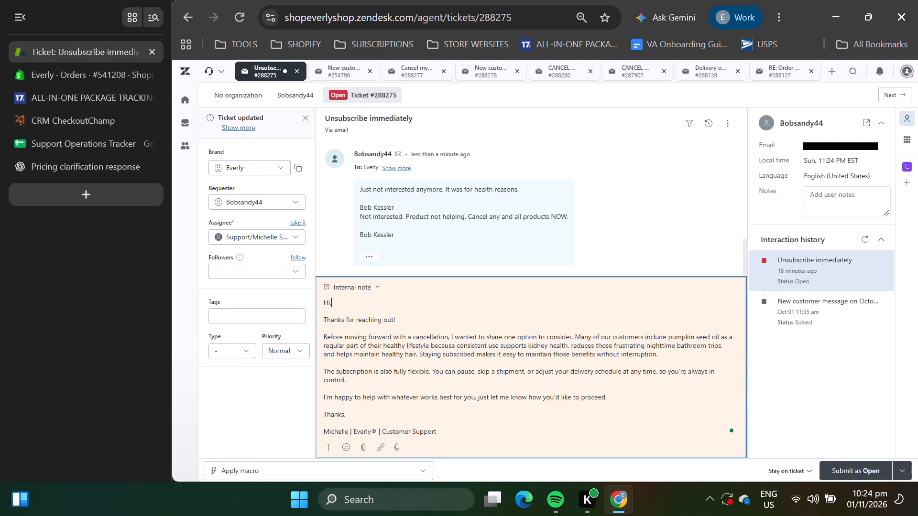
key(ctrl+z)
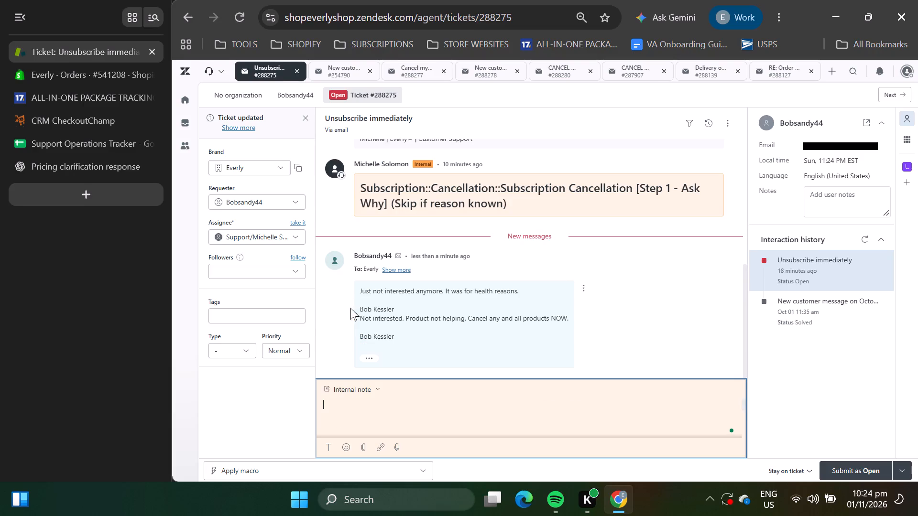
click(361, 390)
click(369, 342)
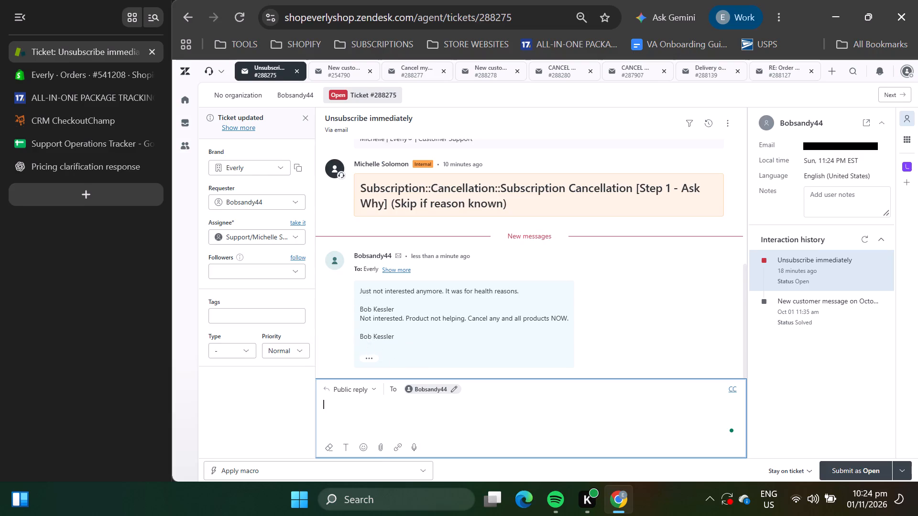
click(388, 467)
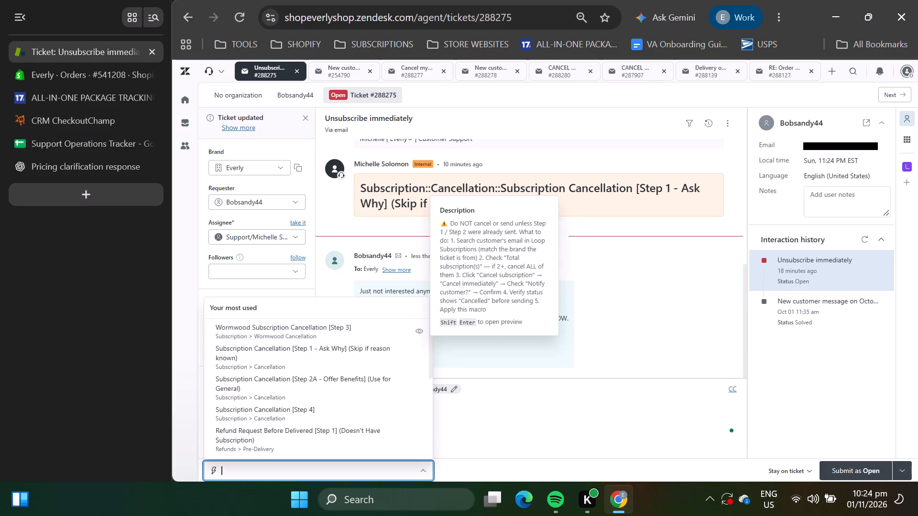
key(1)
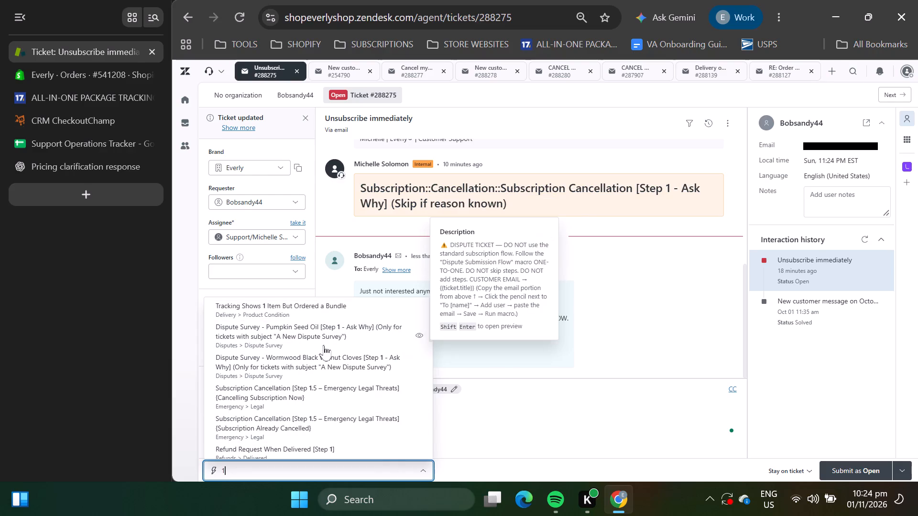
key(BackSpace)
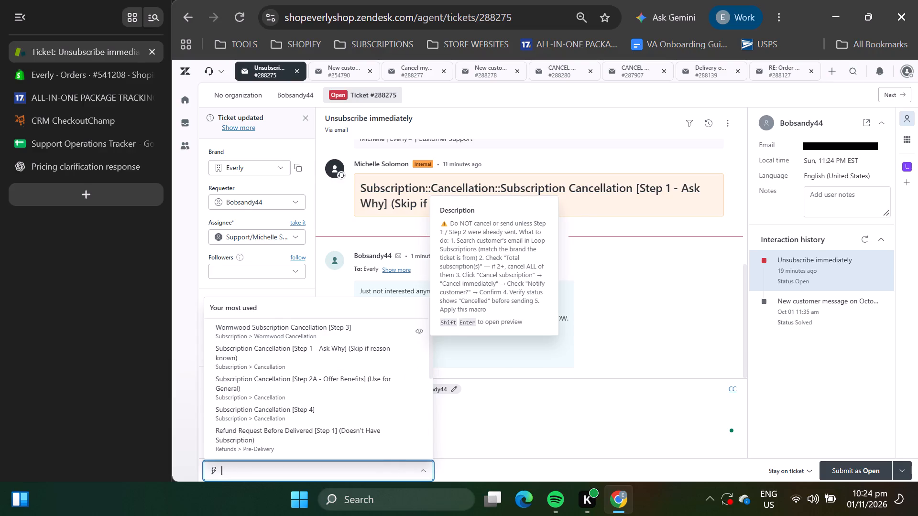
click(275, 376)
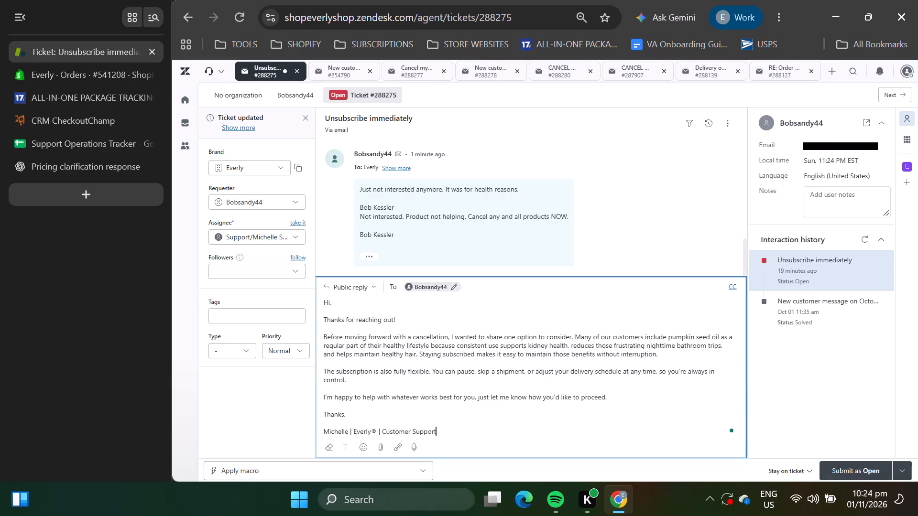
click(345, 301)
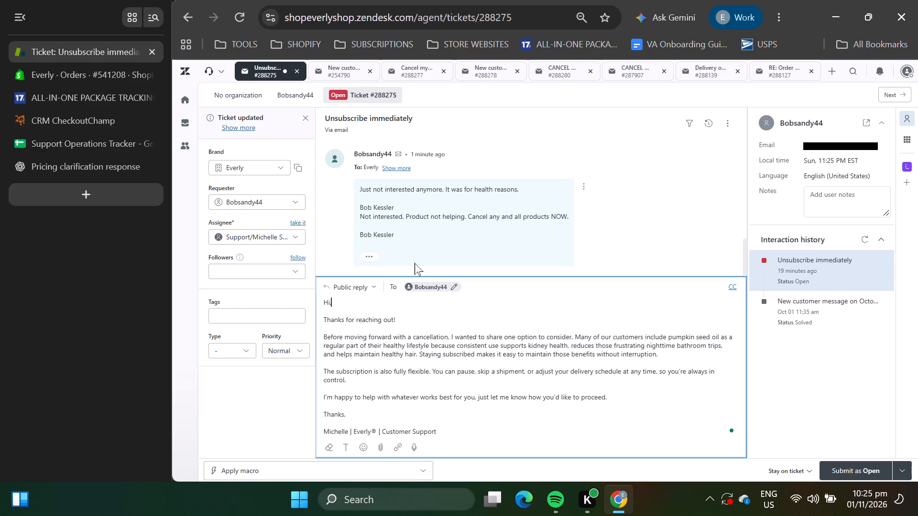
key(Left)
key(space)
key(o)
key(BackSpace)
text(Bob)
Confirm yourself as the assignee of ticket #288275 and submit the public reply as Solved.
triple_click(298, 222)
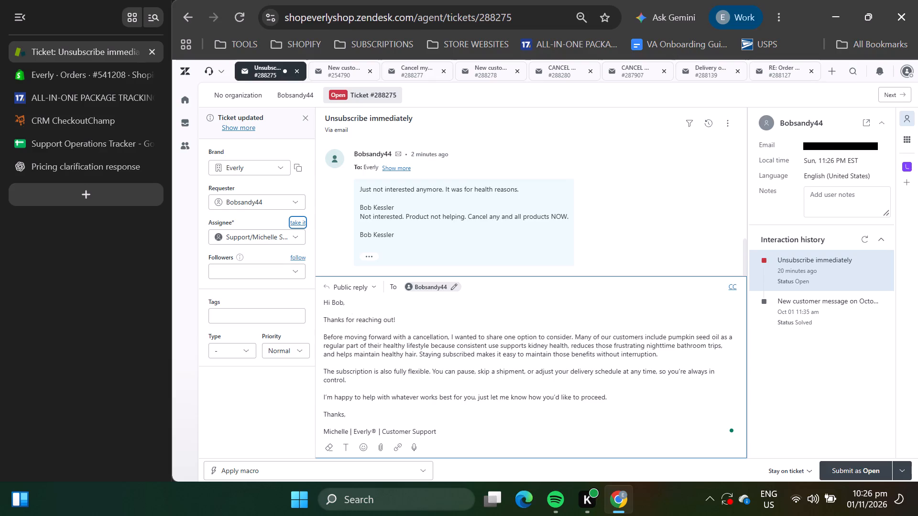
click(305, 226)
double_click(300, 220)
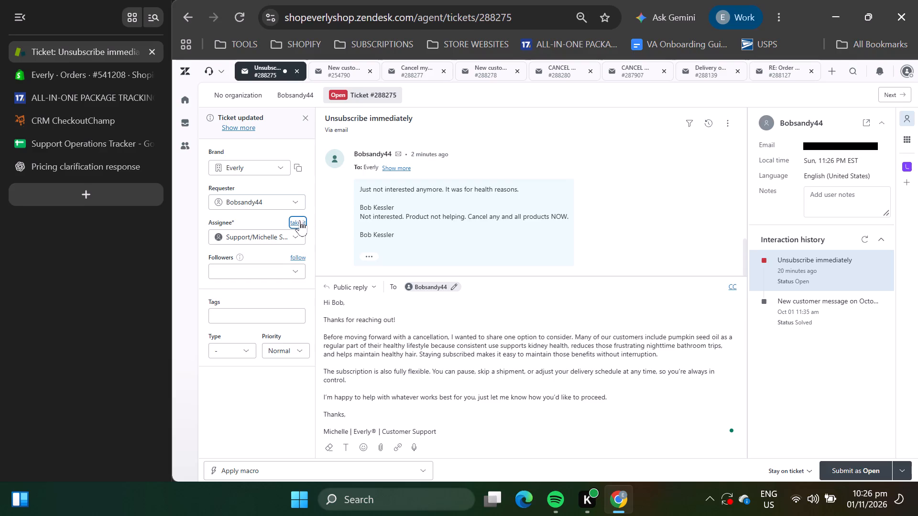
click(912, 470)
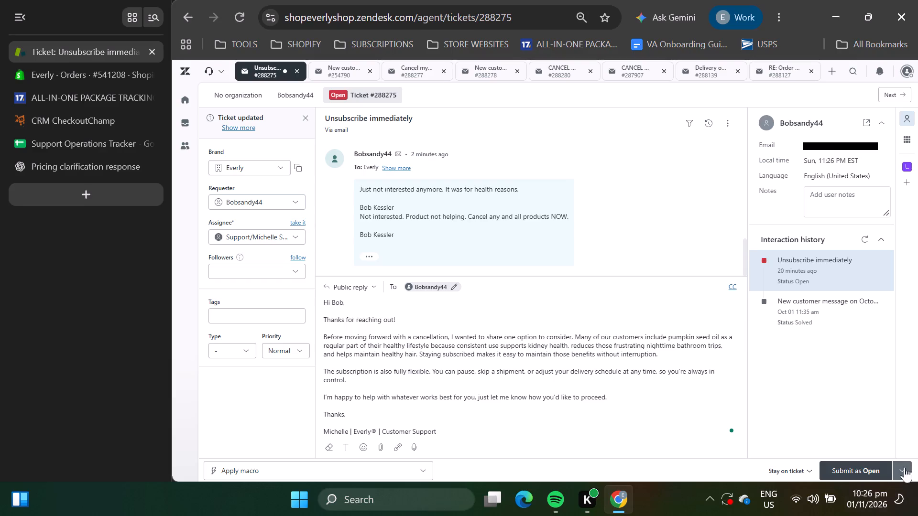
click(905, 467)
click(882, 447)
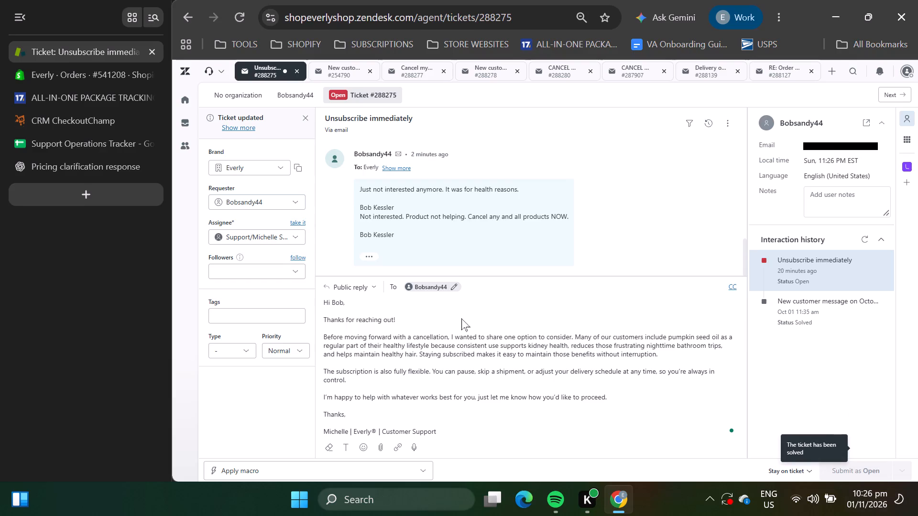
Preview the "Subscription Cancellation [Step 2A - Offer Benefits] (Use for General)" macro and copy its full title without applying it.
click(423, 467)
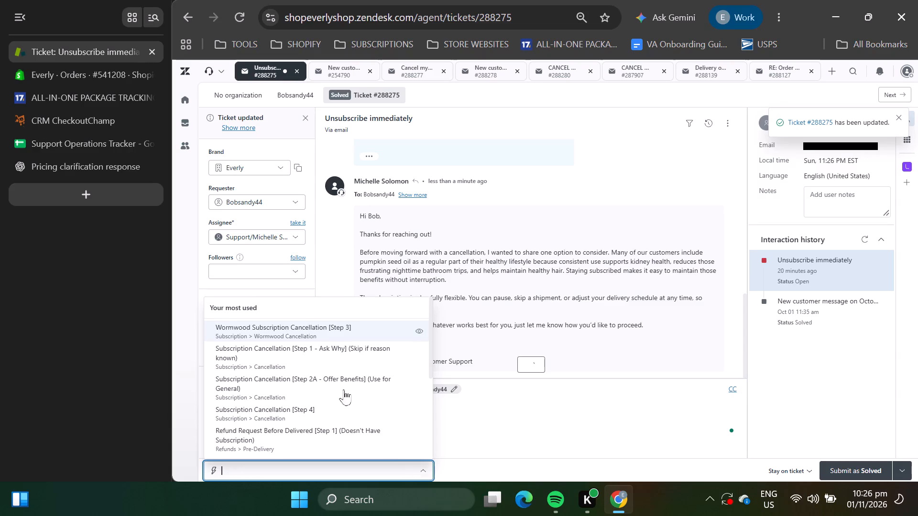
key(shift+Return)
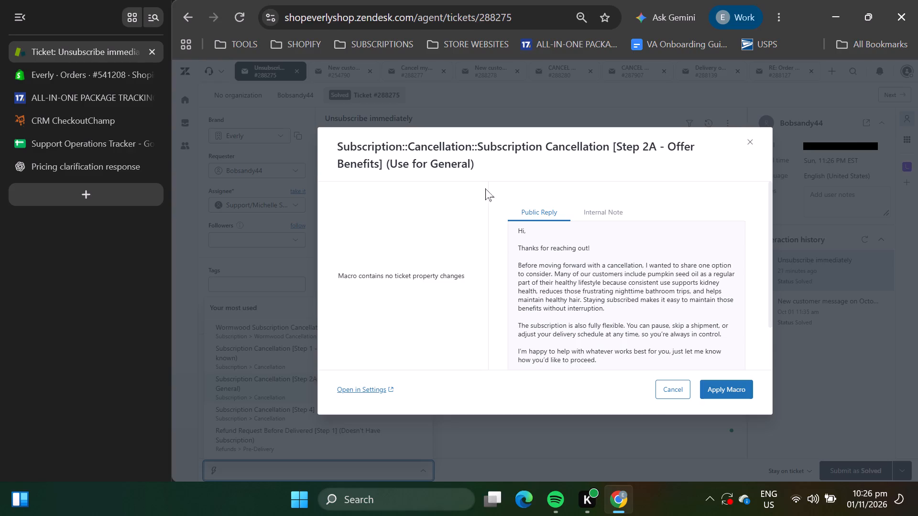
drag(481, 168, 328, 135)
right_click(371, 141)
click(451, 153)
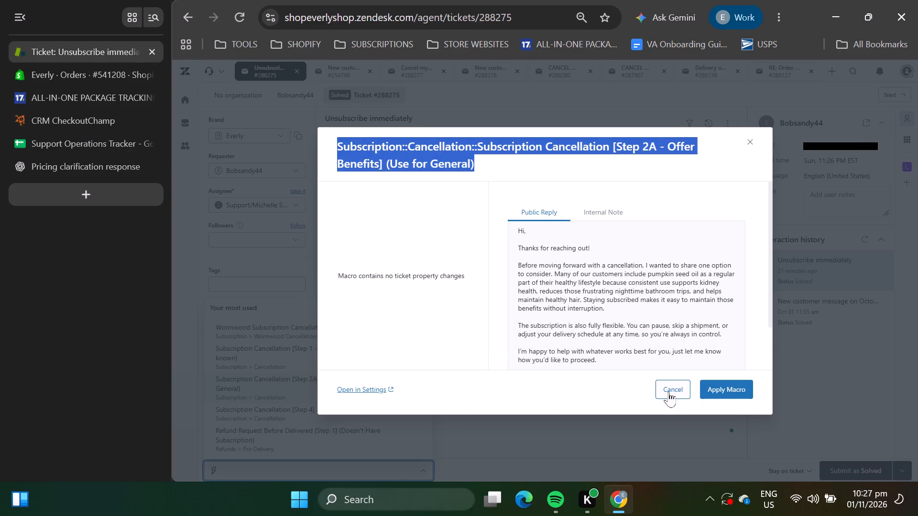
click(667, 391)
click(489, 430)
click(331, 385)
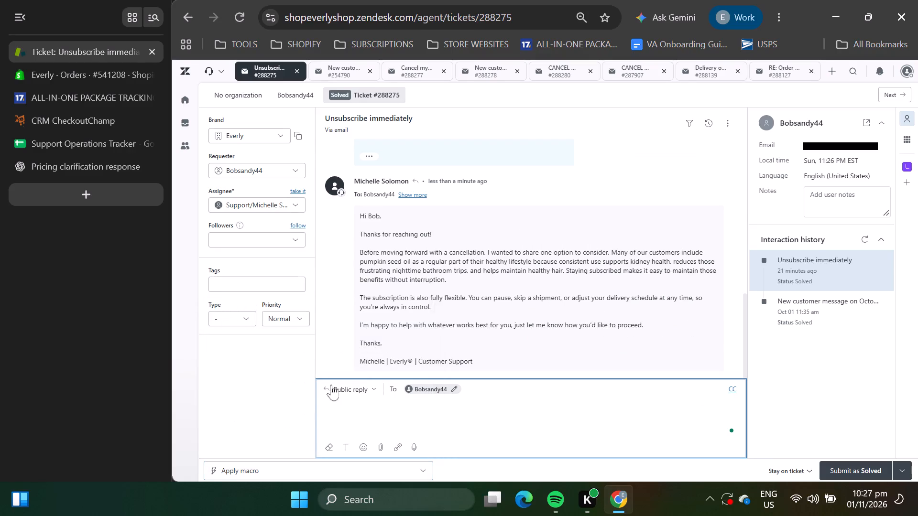
click(365, 376)
right_drag(327, 431, 320, 433)
click(379, 291)
Confirm yourself as the assignee, submit the internal note on ticket #288275 as Solved, and check the posted note.
triple_click(294, 187)
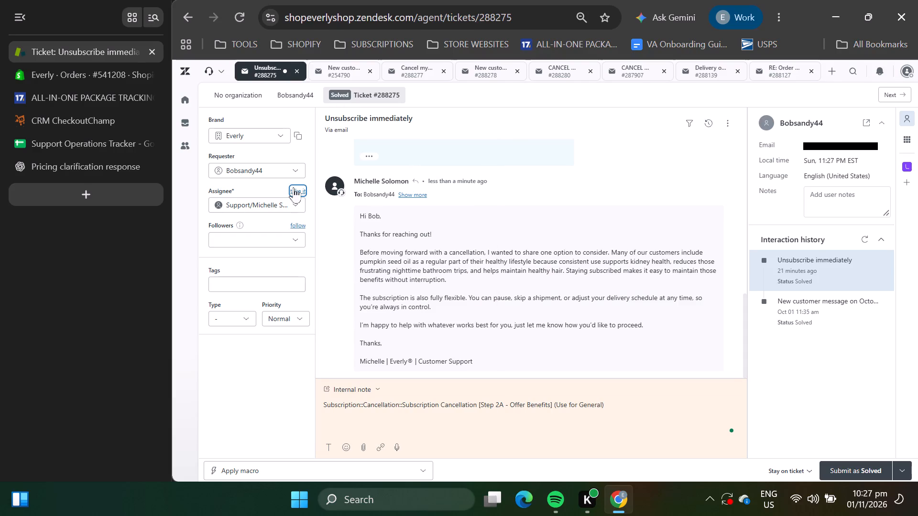
double_click(302, 190)
click(872, 470)
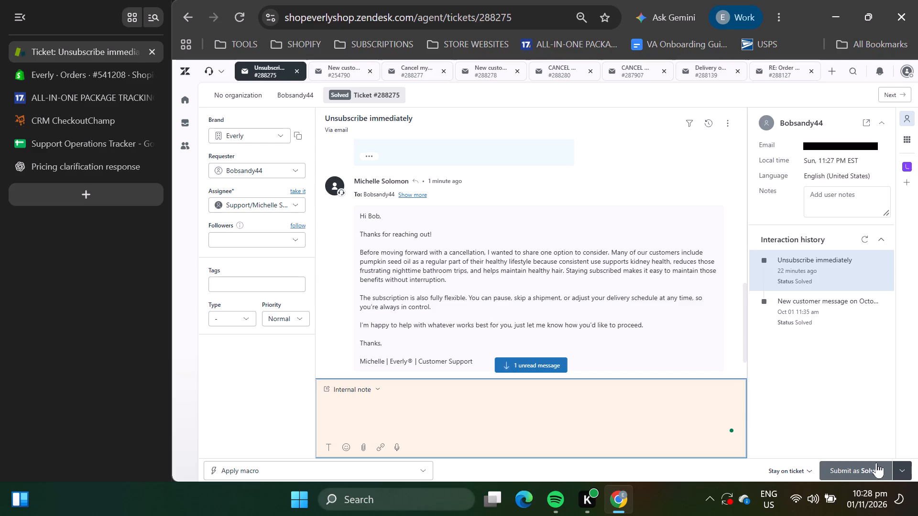
right_click(355, 426)
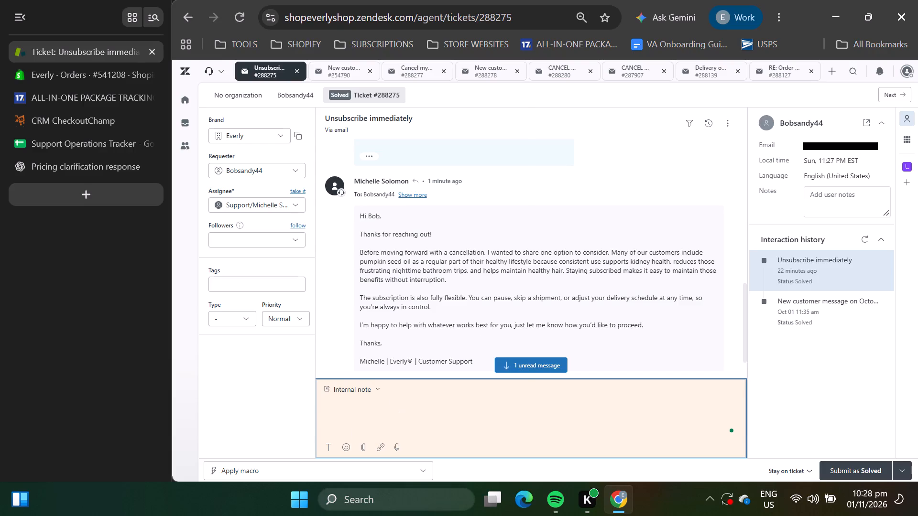
click(626, 314)
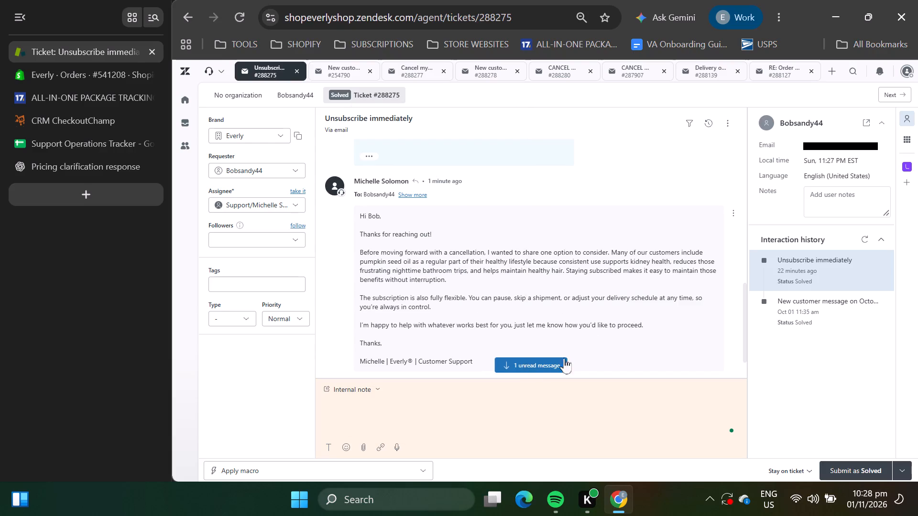
click(528, 365)
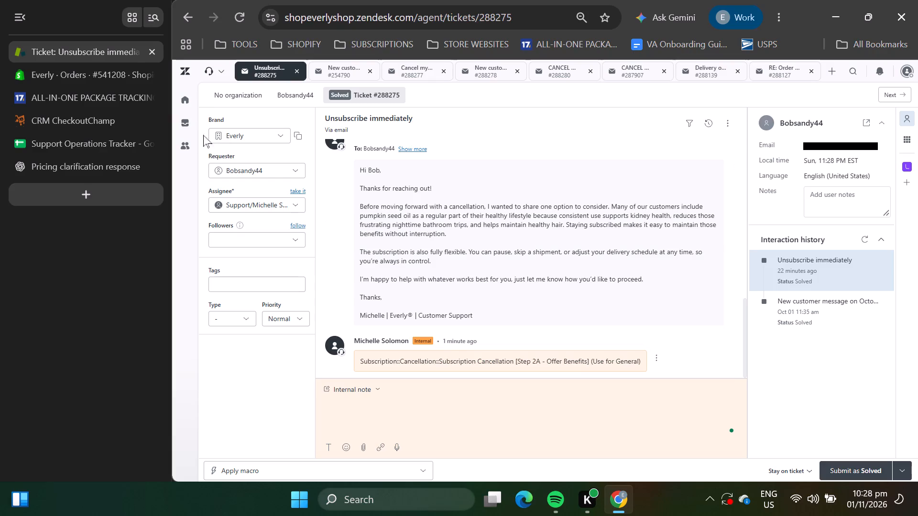
Return to the Everly – Tickets view and open ticket #288151, "Don't Want/Need Every 30 Day Reoccurring Order".
click(187, 123)
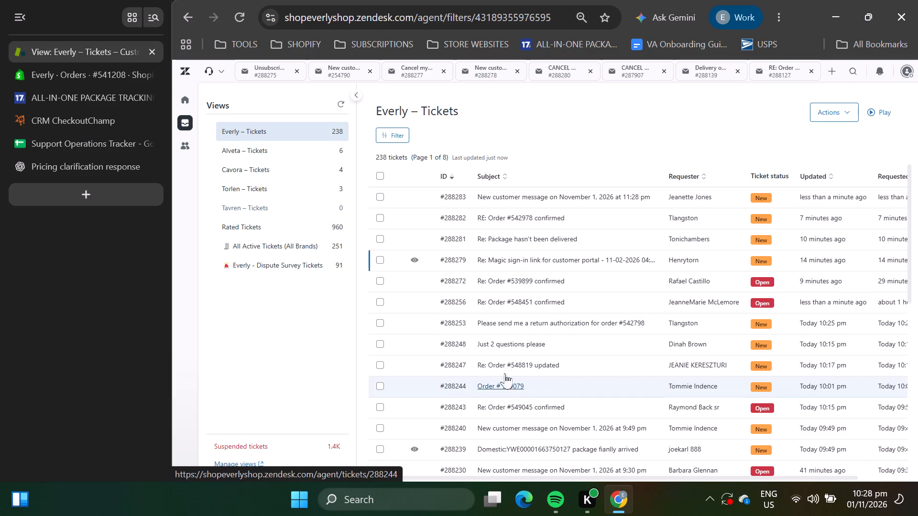
scroll(537, 370, down, 6)
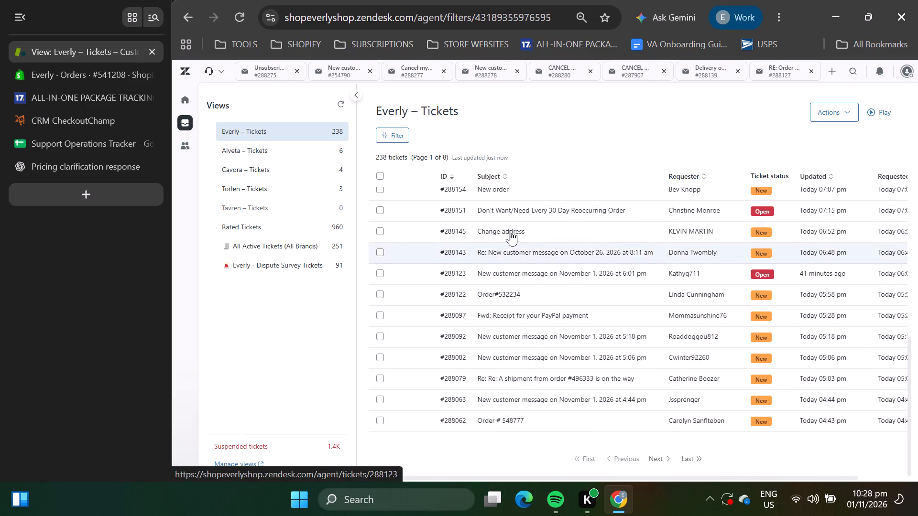
click(510, 209)
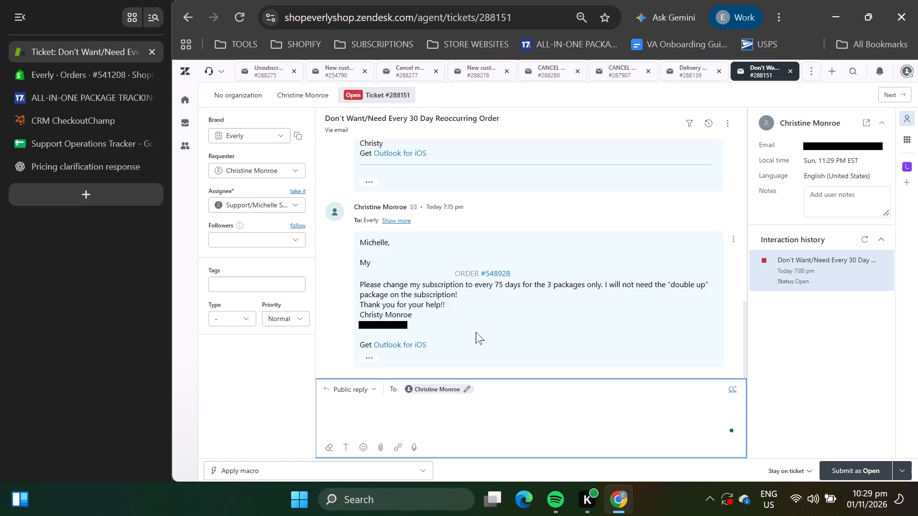
scroll(475, 332, up, 2)
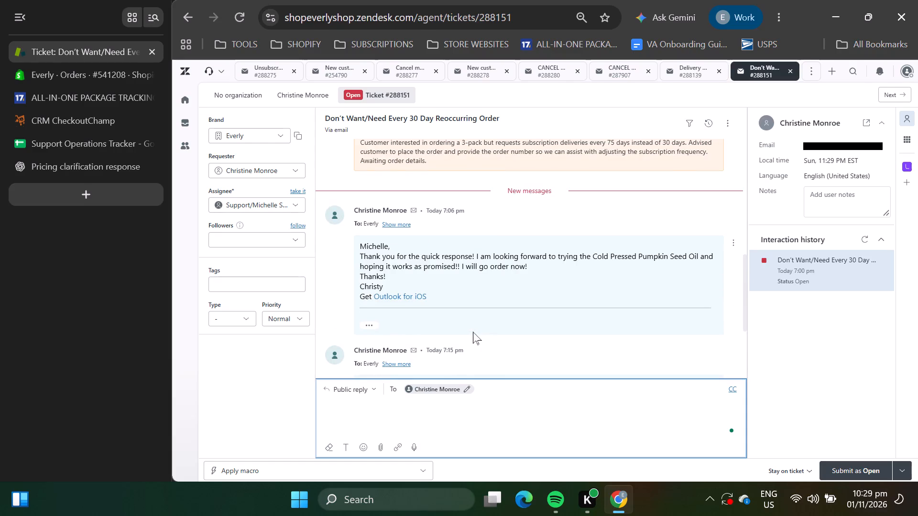
scroll(471, 332, up, 2)
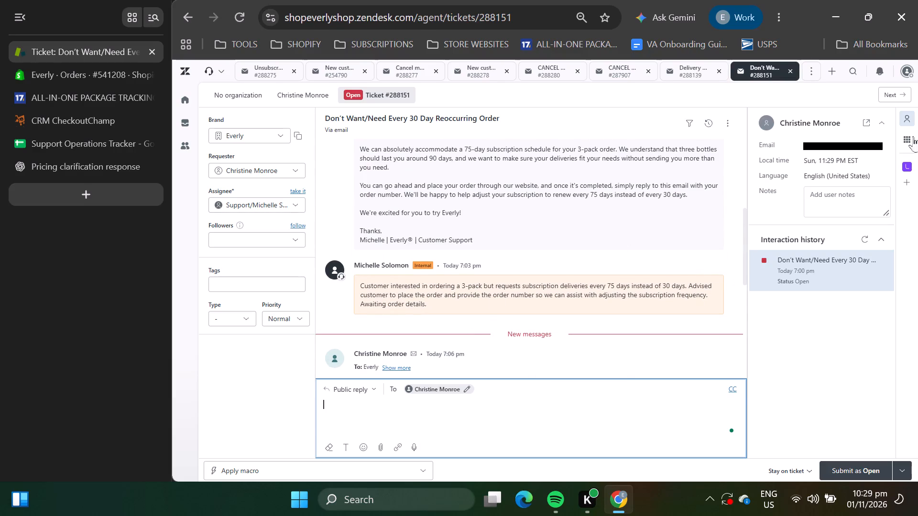
click(891, 145)
click(74, 65)
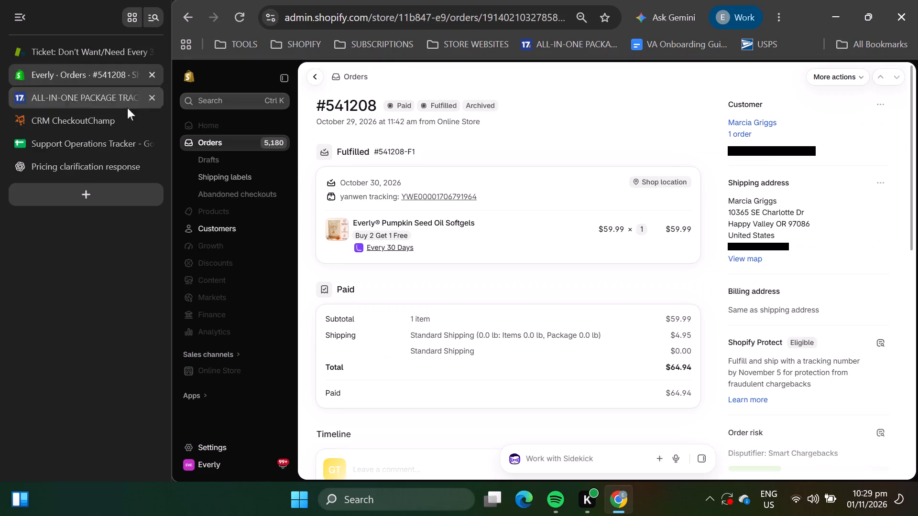
click(212, 105)
right_click(396, 152)
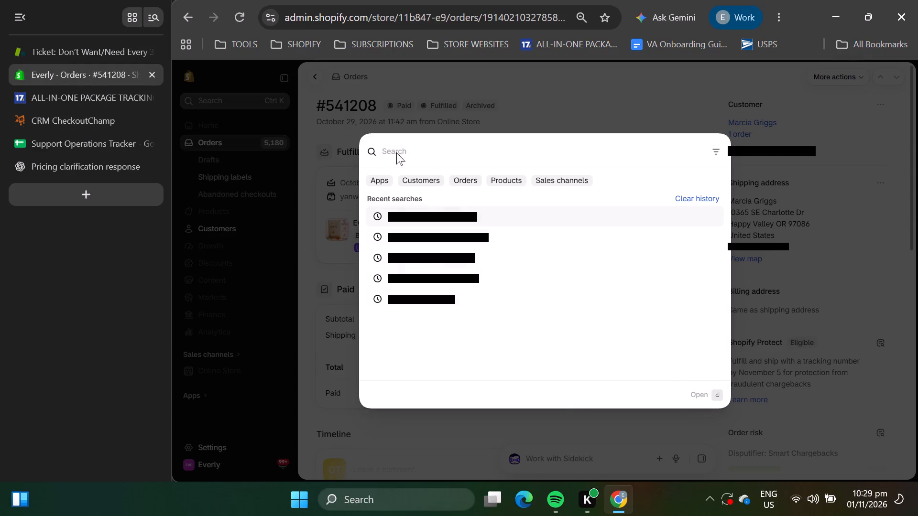
click(433, 322)
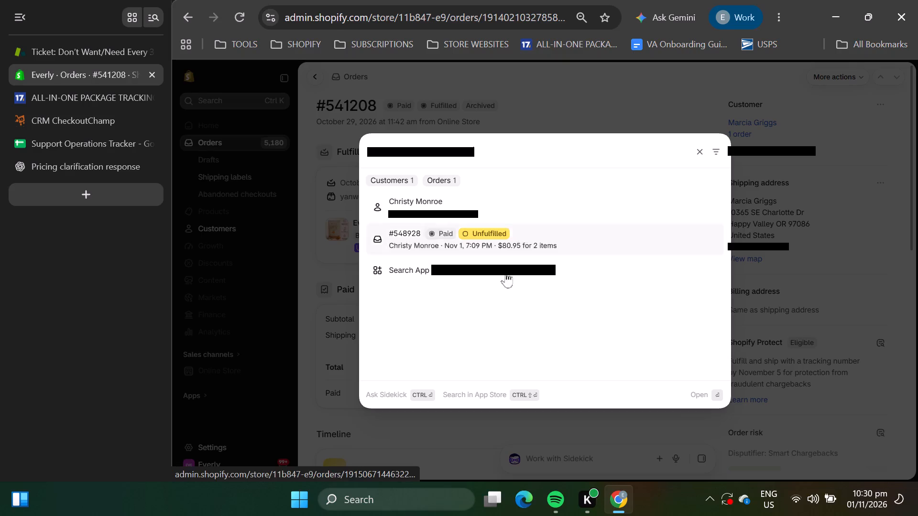
click(429, 246)
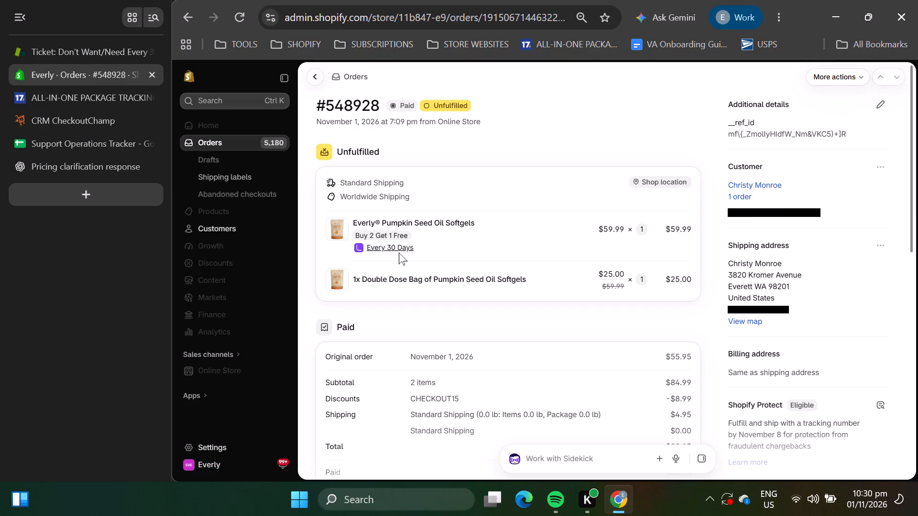
click(381, 242)
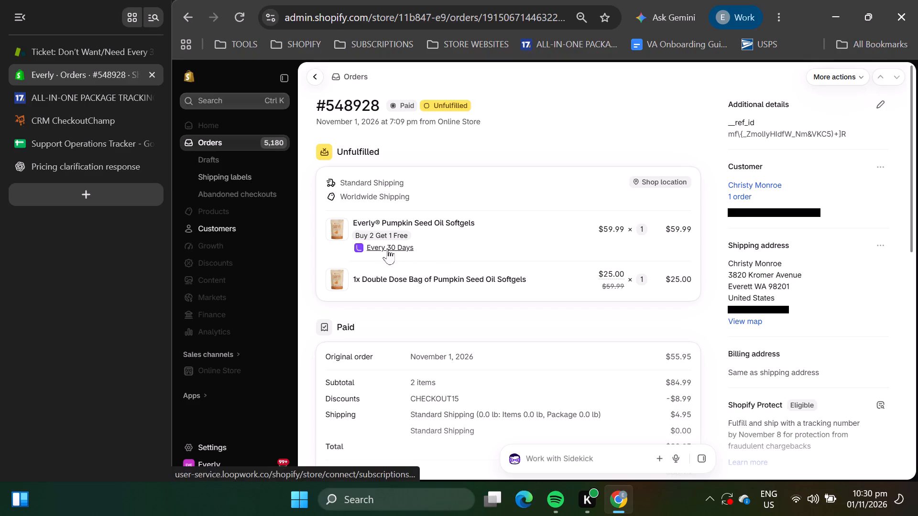
click(387, 248)
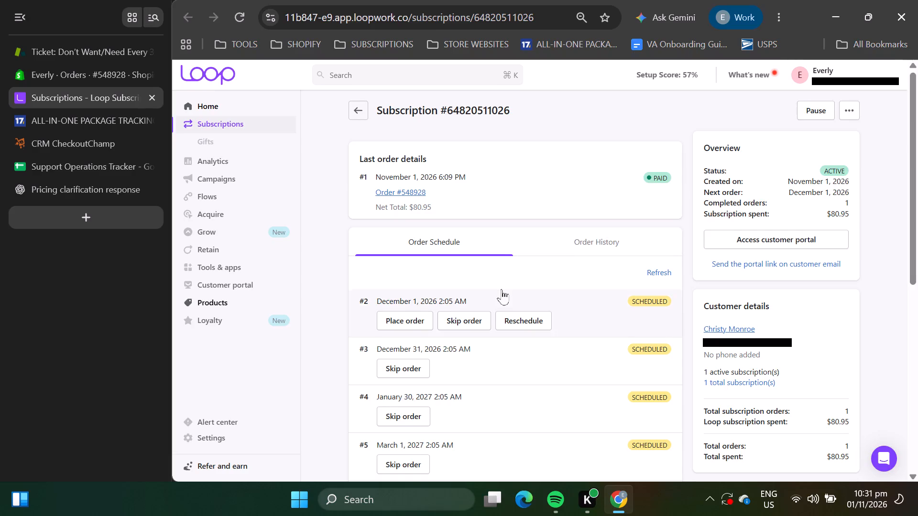
scroll(502, 289, down, 3)
scroll(501, 289, up, 5)
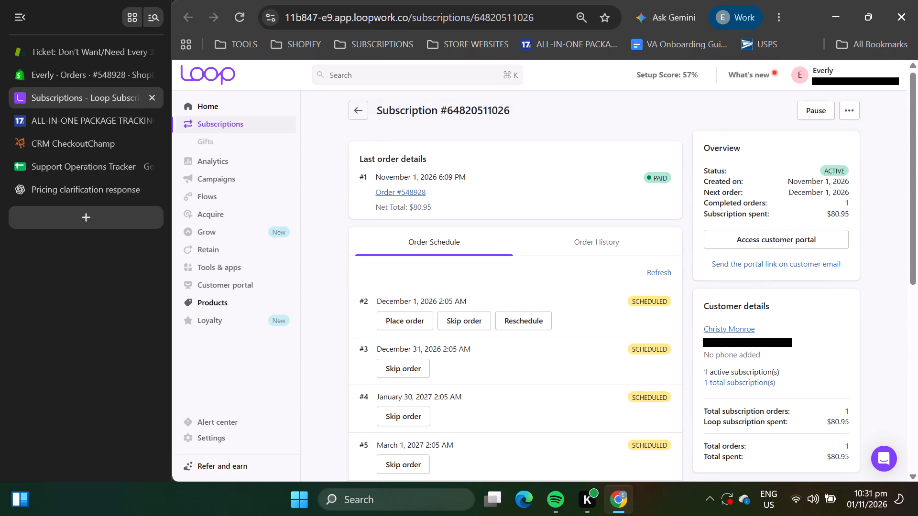
click(852, 107)
click(591, 137)
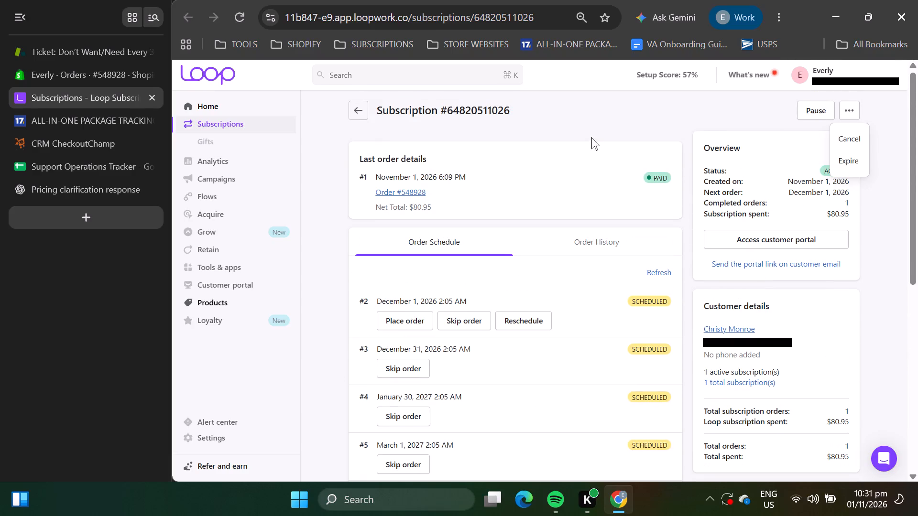
Open the subscription details, covering next order date and delivery frequency, for editing.
scroll(752, 324, down, 3)
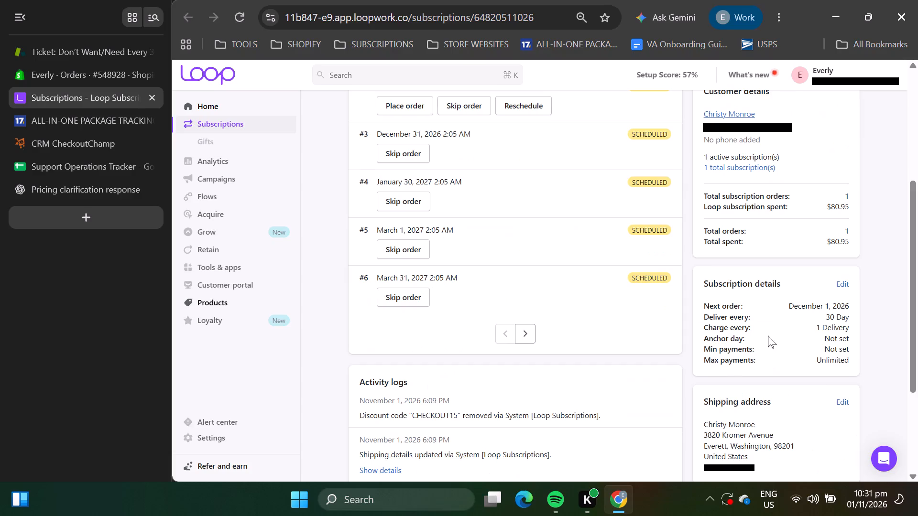
click(843, 284)
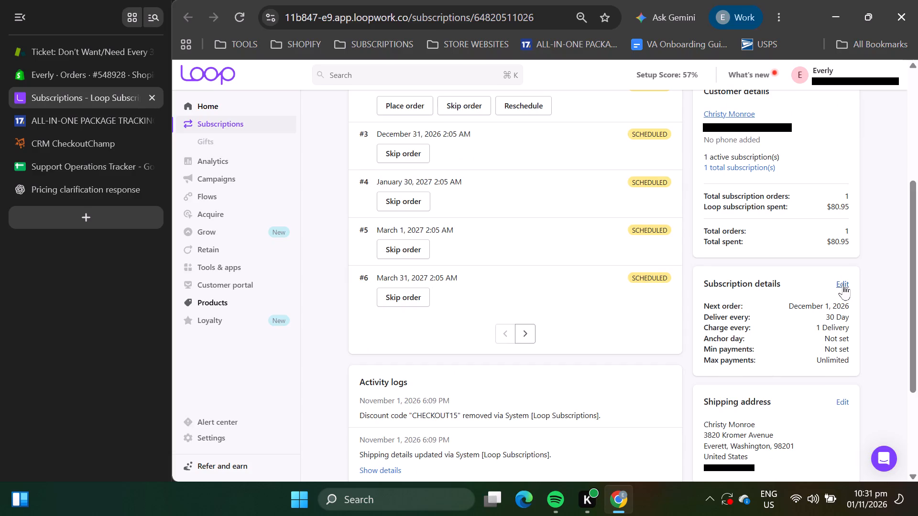
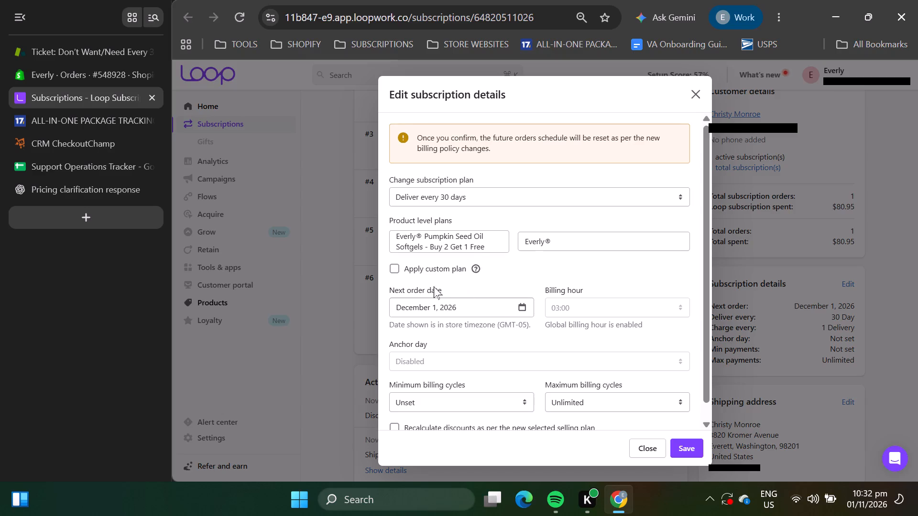
Apply a custom plan to the subscription and set its delivery frequency to every 75 days.
click(446, 195)
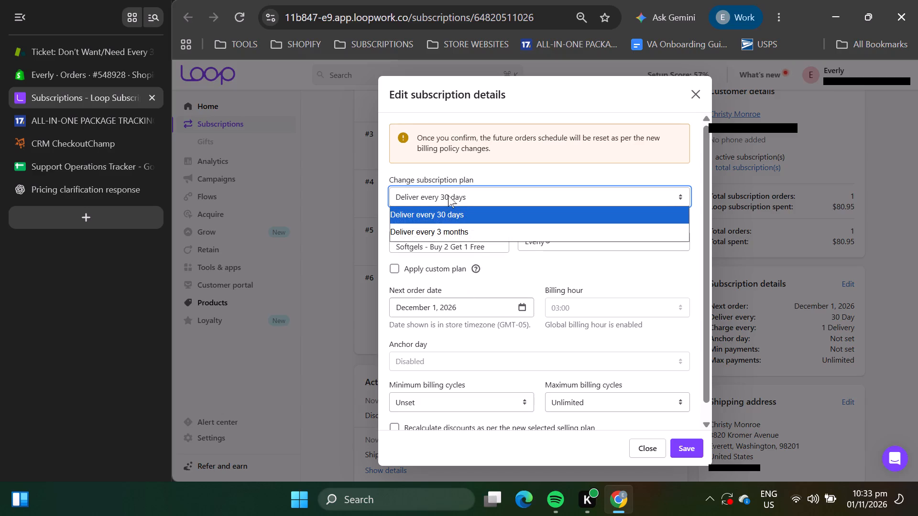
click(454, 196)
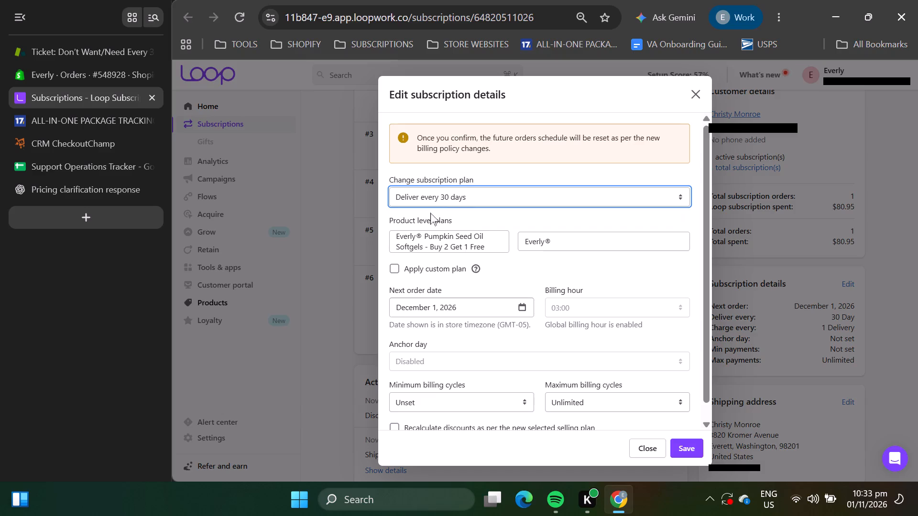
click(400, 266)
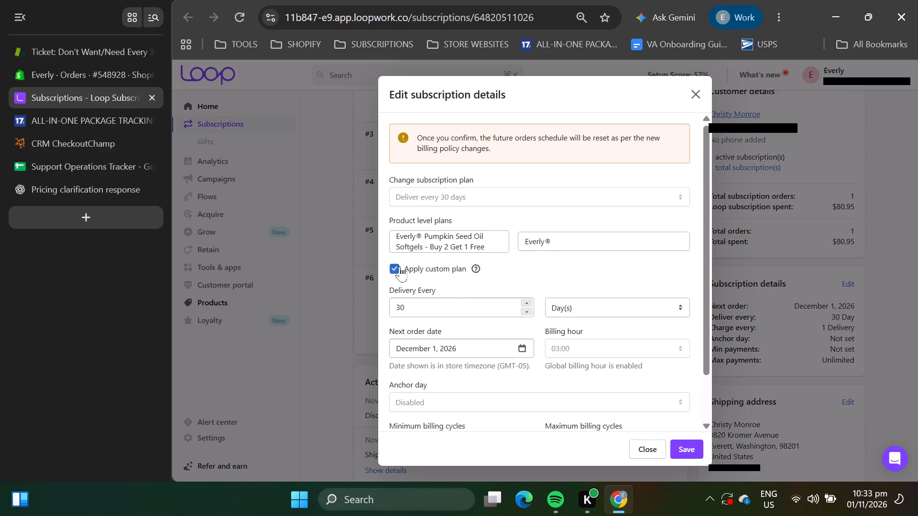
drag(412, 308, 388, 308)
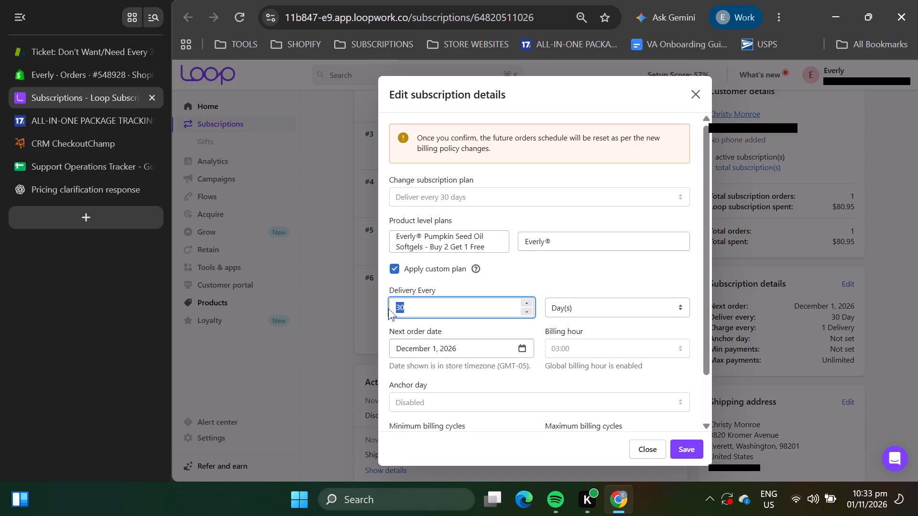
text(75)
Open the system calendar to check dates for the subscription schedule.
click(866, 501)
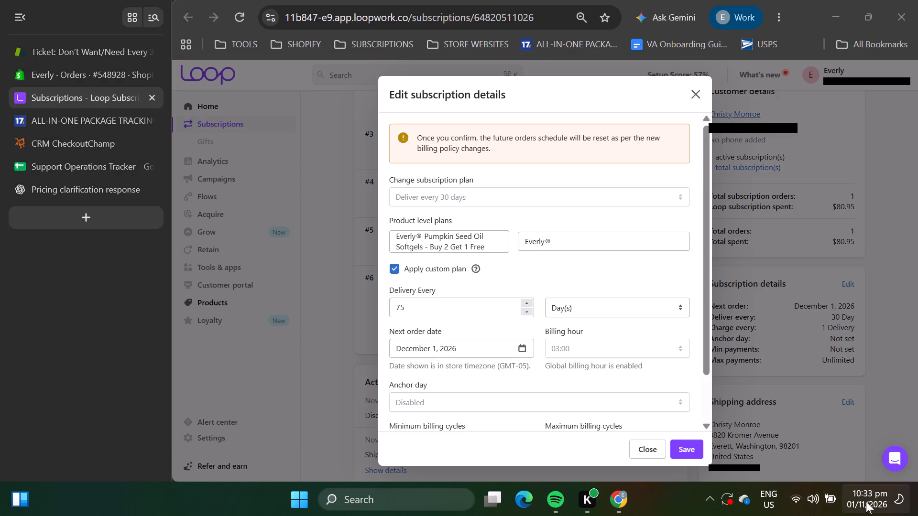
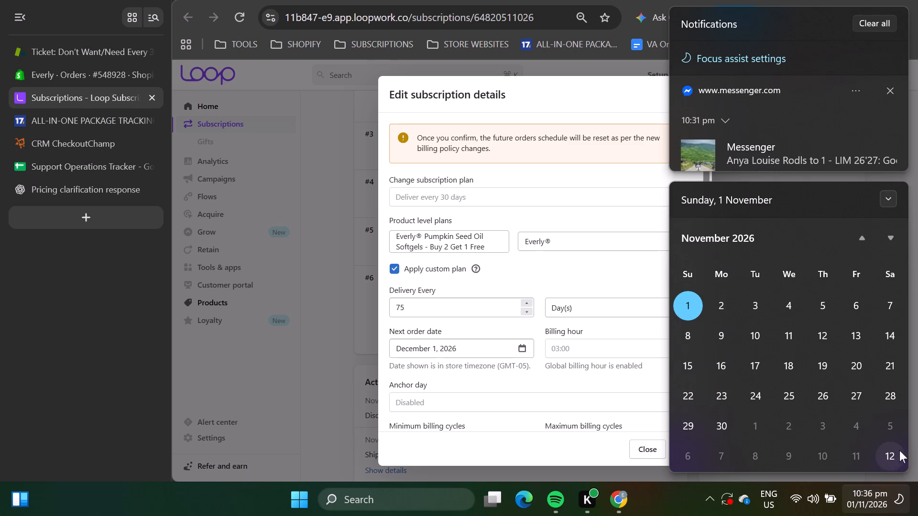
Check the system calendar from November 2026 through January 2027 to work out the next order date for the 75-day delivery interval.
click(886, 197)
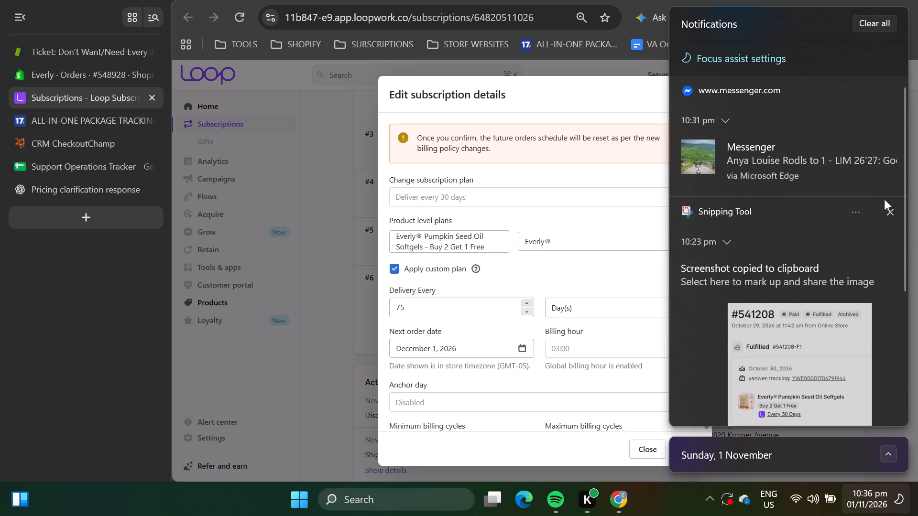
scroll(791, 318, down, 2)
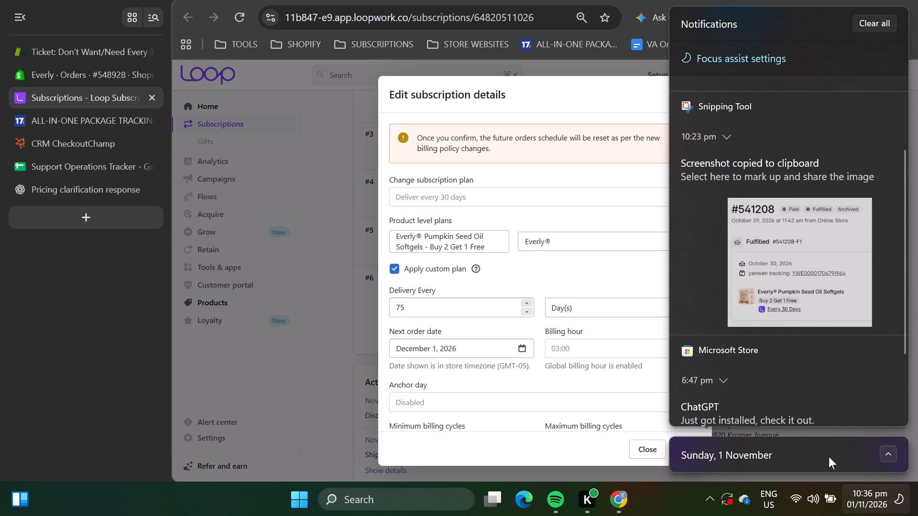
click(889, 458)
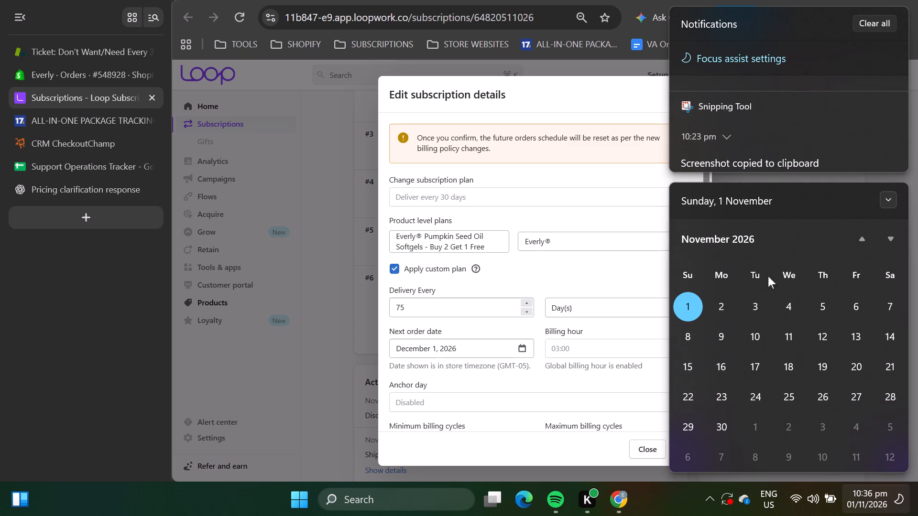
scroll(744, 417, down, 1)
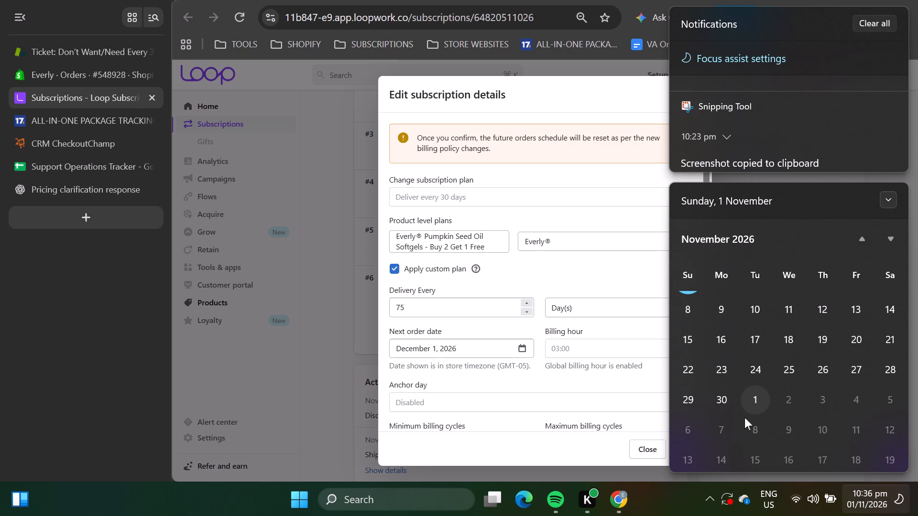
scroll(744, 417, down, 4)
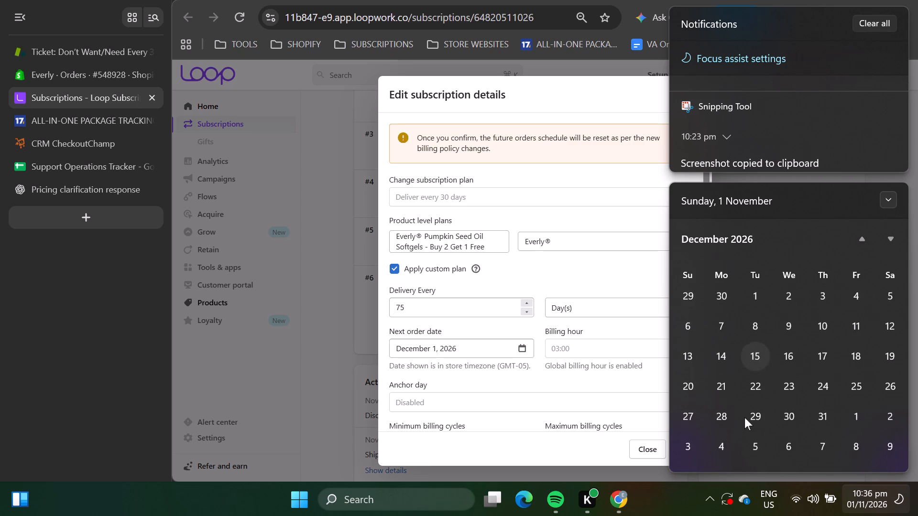
scroll(744, 417, down, 5)
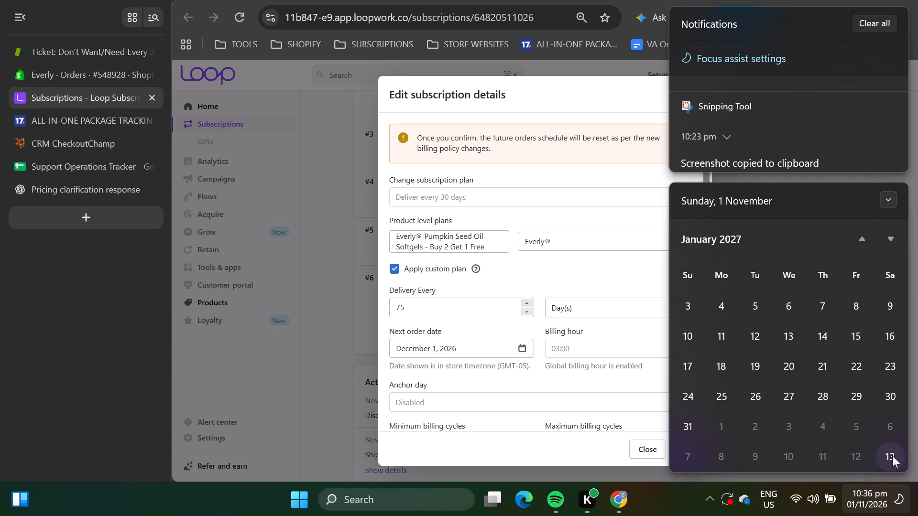
Examine the system calendar from November 2026 through early 2027 to work out the date 75 days ahead.
scroll(853, 407, down, 2)
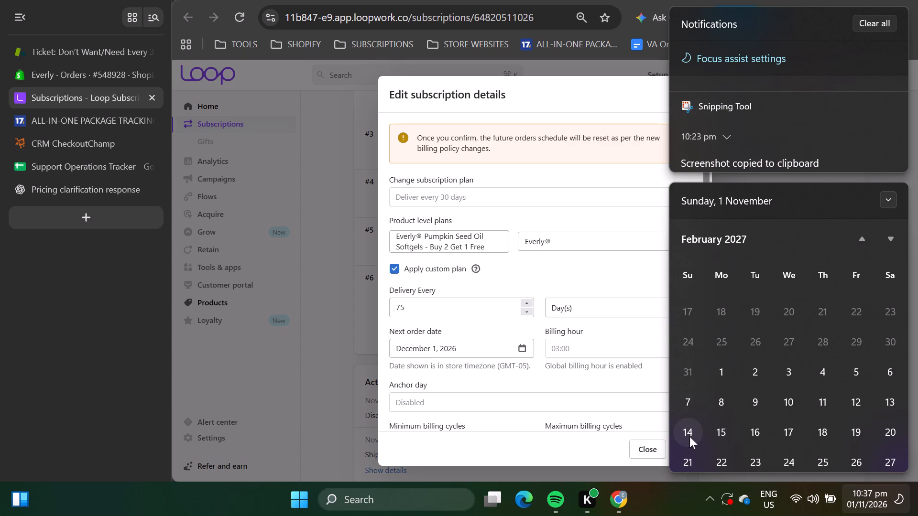
scroll(689, 436, up, 14)
scroll(688, 435, down, 3)
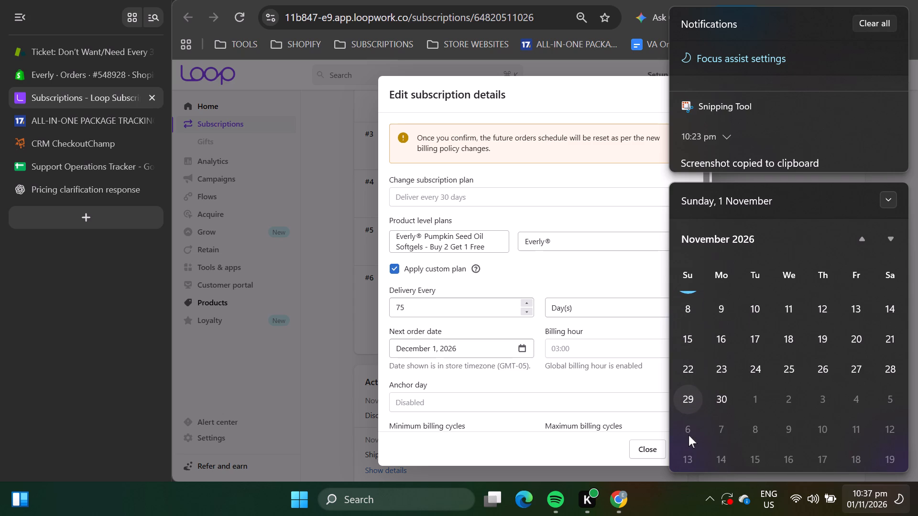
scroll(707, 407, down, 2)
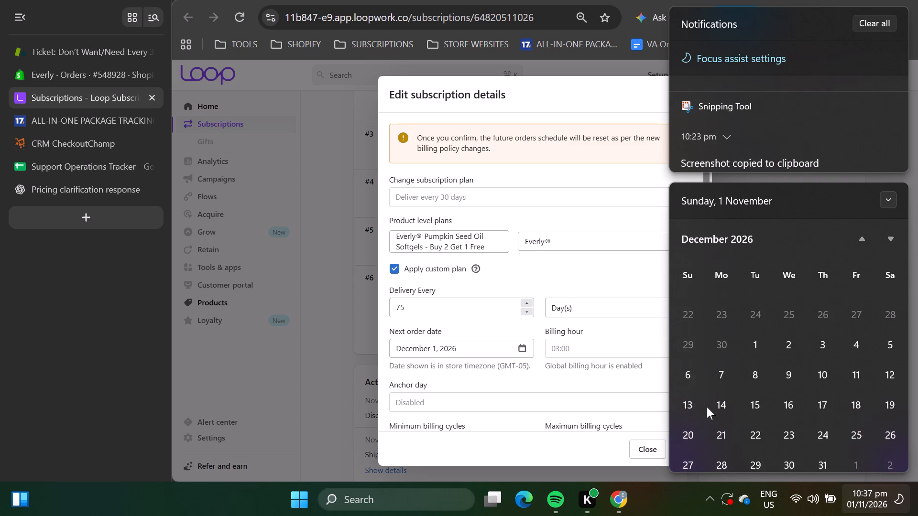
scroll(707, 407, down, 4)
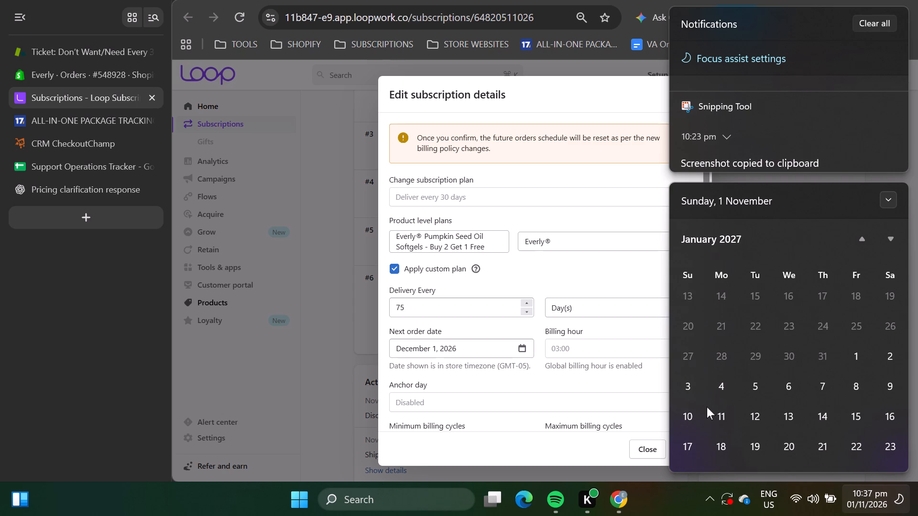
scroll(707, 407, down, 2)
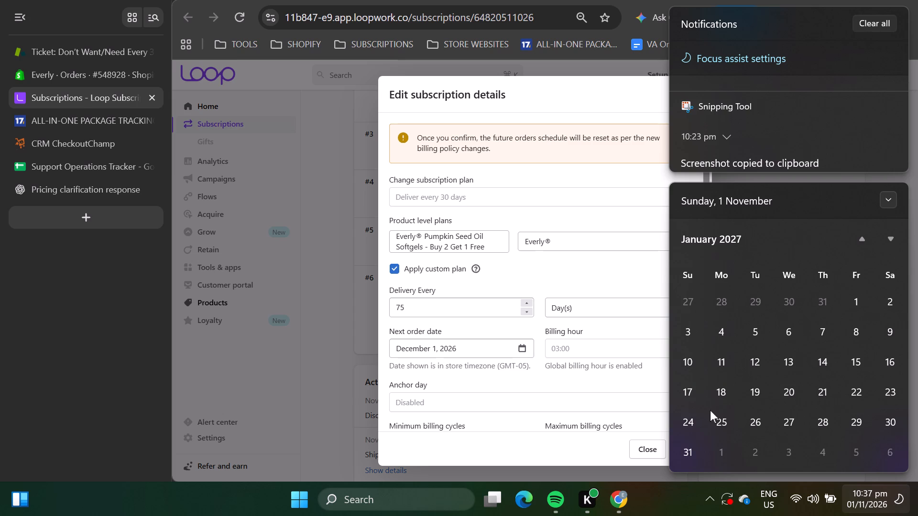
scroll(710, 410, down, 2)
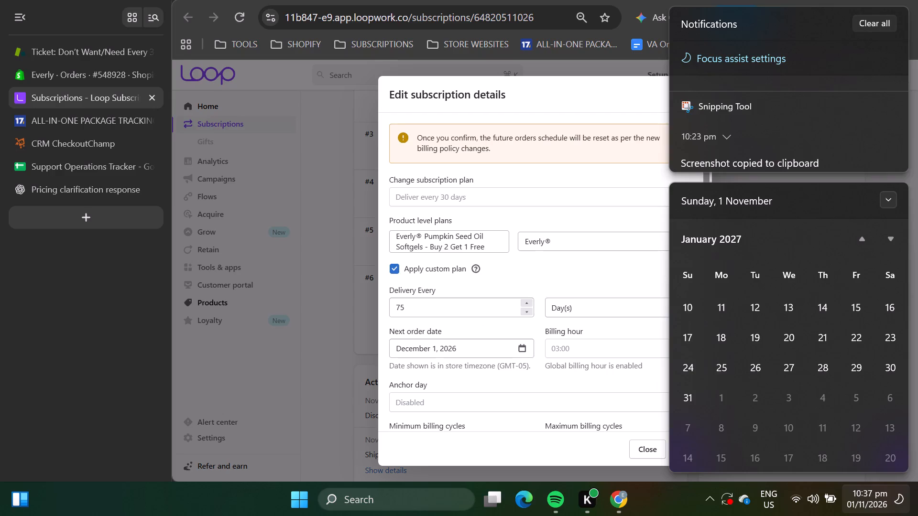
Set the subscription's next order date to January 14, 2027, save it with the 75-day delivery frequency, and check the order schedule.
click(455, 347)
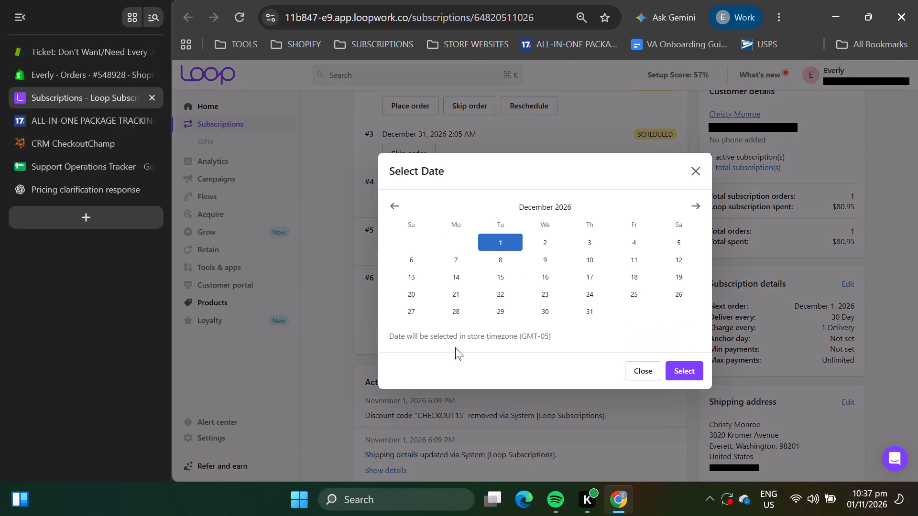
click(694, 203)
click(582, 269)
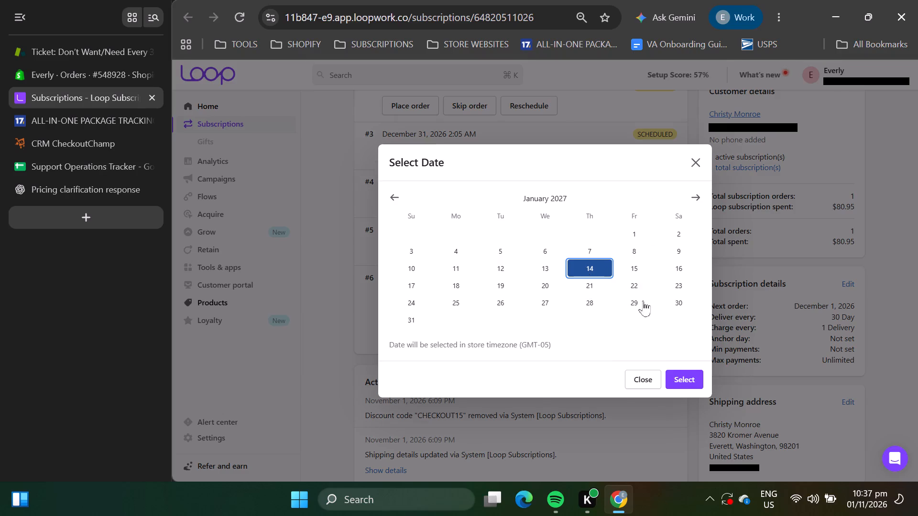
click(682, 382)
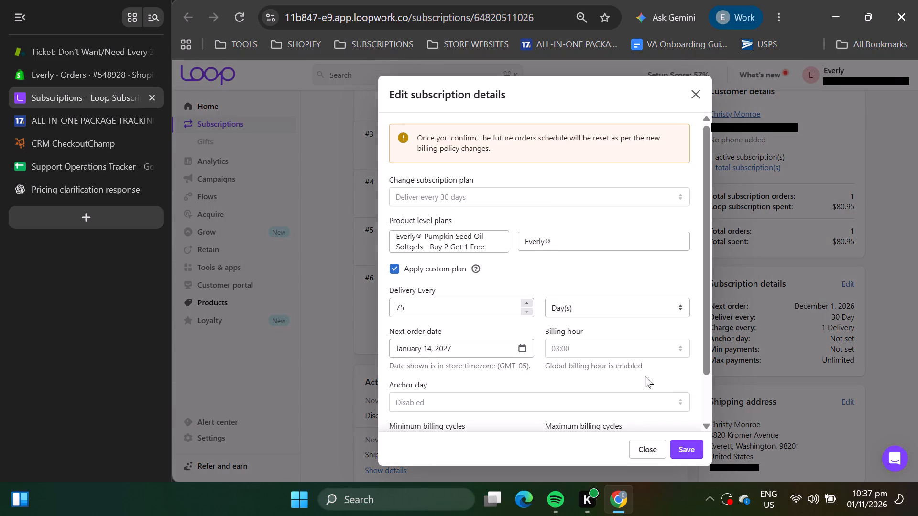
click(682, 447)
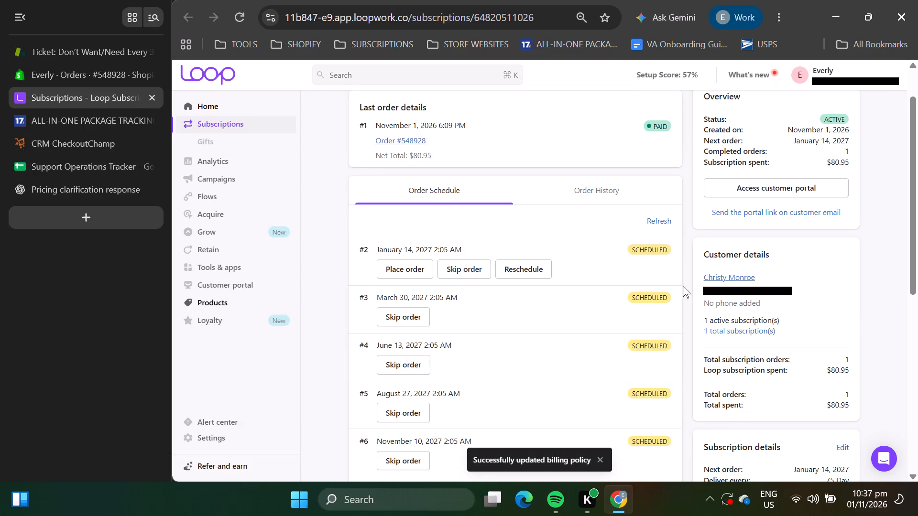
scroll(554, 266, up, 3)
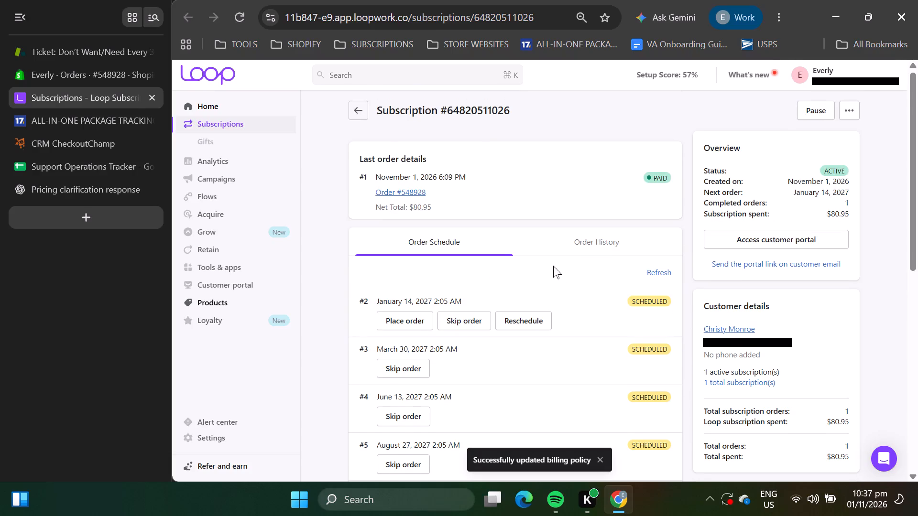
scroll(553, 261, down, 3)
scroll(553, 261, up, 3)
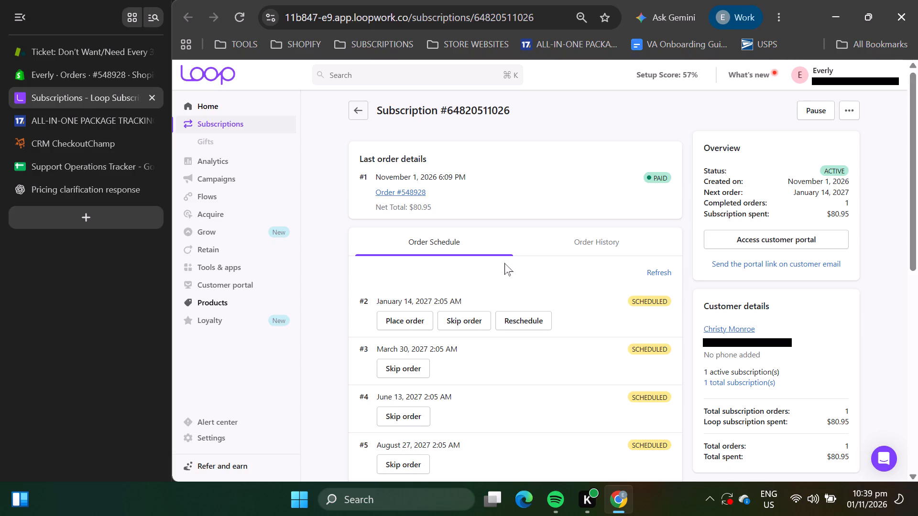
scroll(676, 338, up, 5)
click(48, 50)
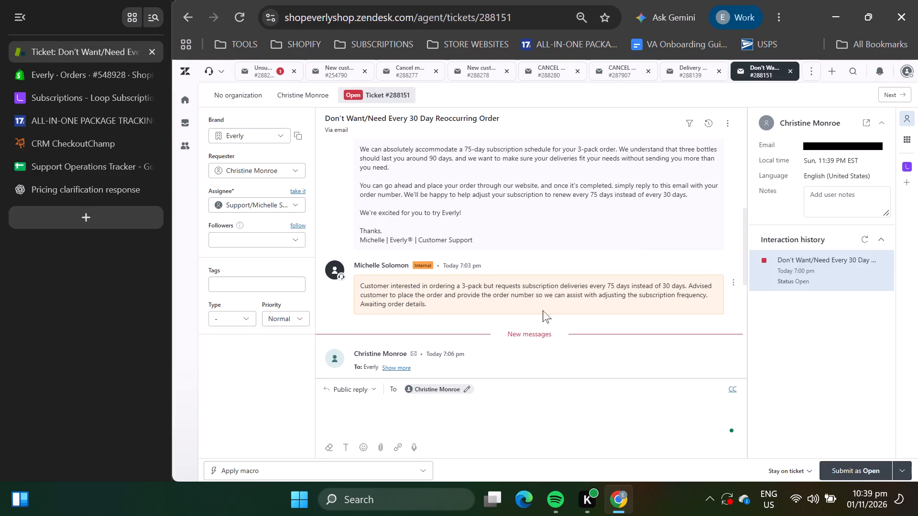
scroll(534, 298, down, 10)
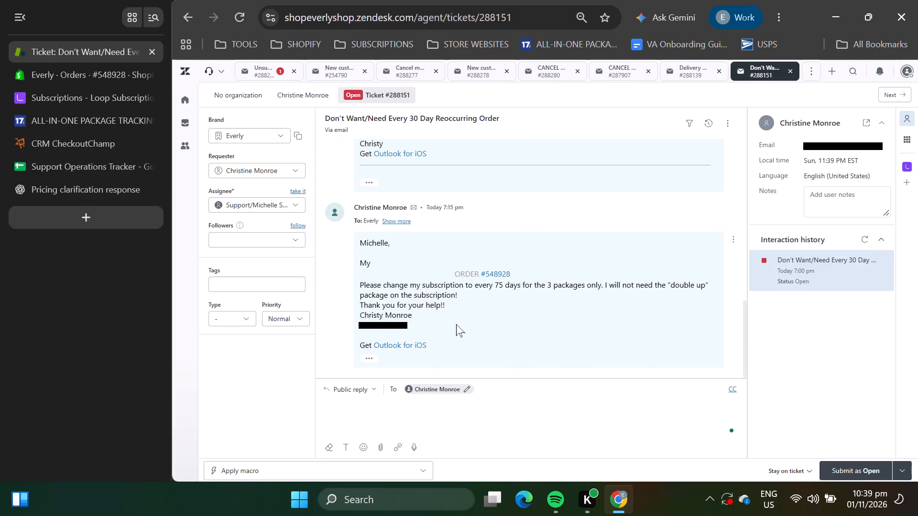
drag(426, 333, 320, 149)
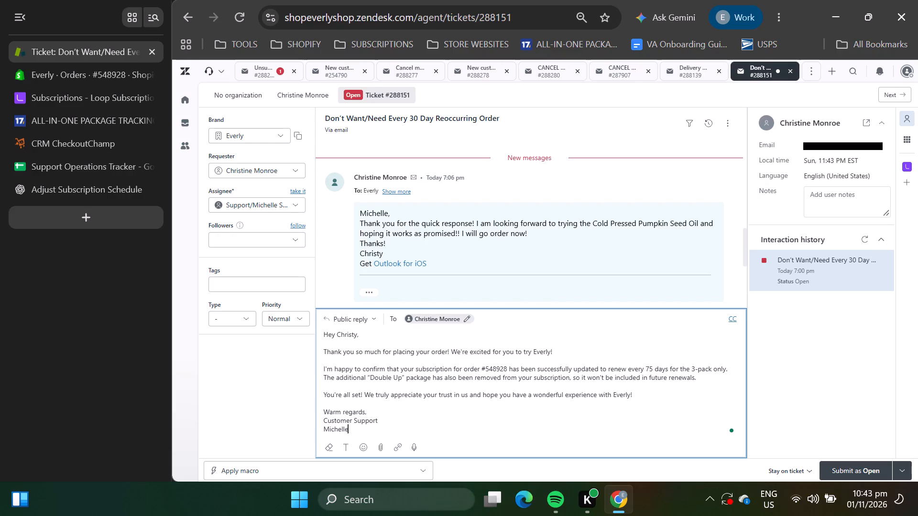
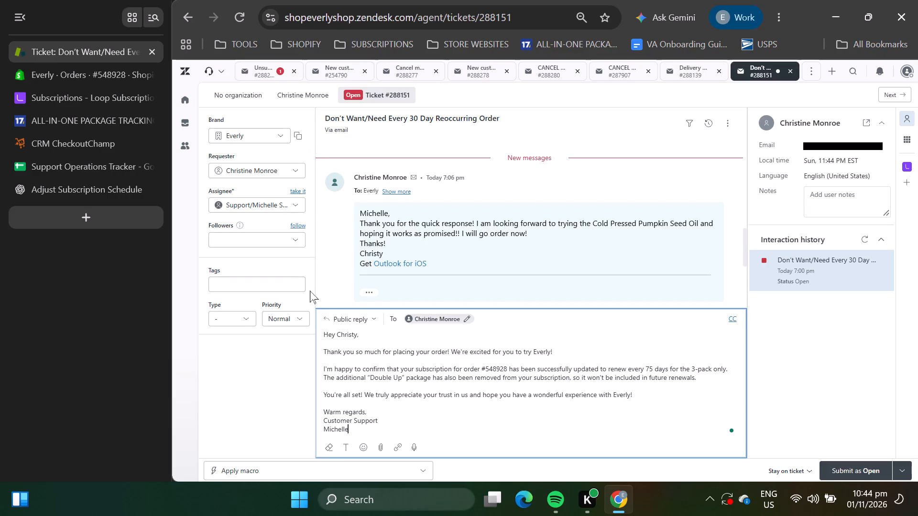
Take over the assignment of ticket #288151 as the current agent.
double_click(301, 189)
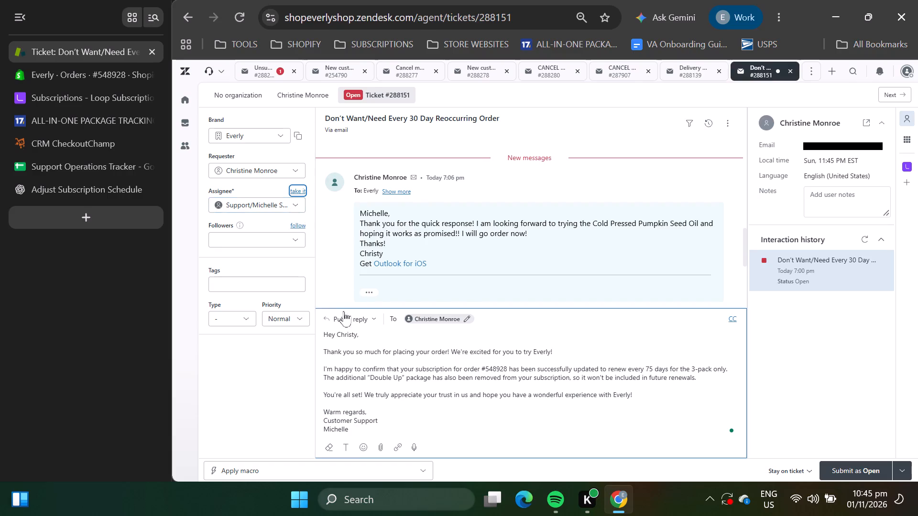
triple_click(296, 193)
click(296, 191)
click(470, 353)
Submit the public reply on ticket #288151 with the status Solved and check the sent message in the conversation.
scroll(471, 364, down, 3)
click(902, 467)
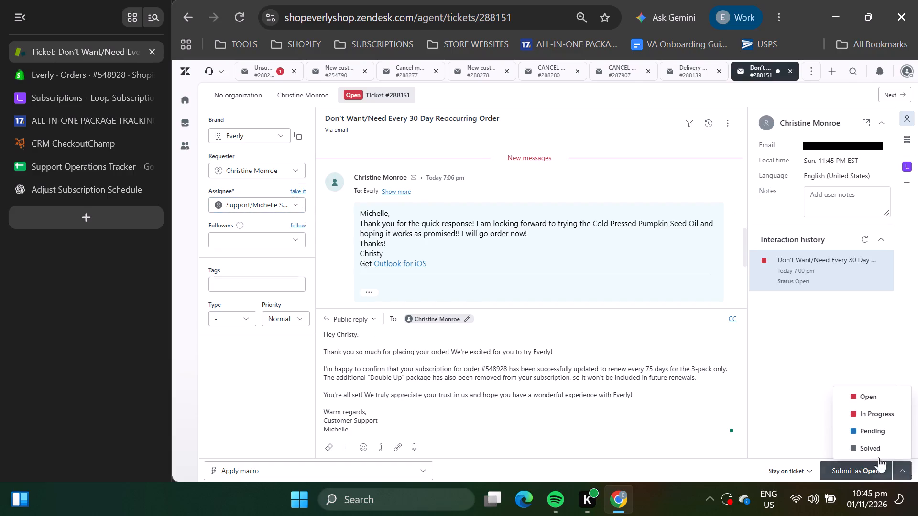
click(872, 448)
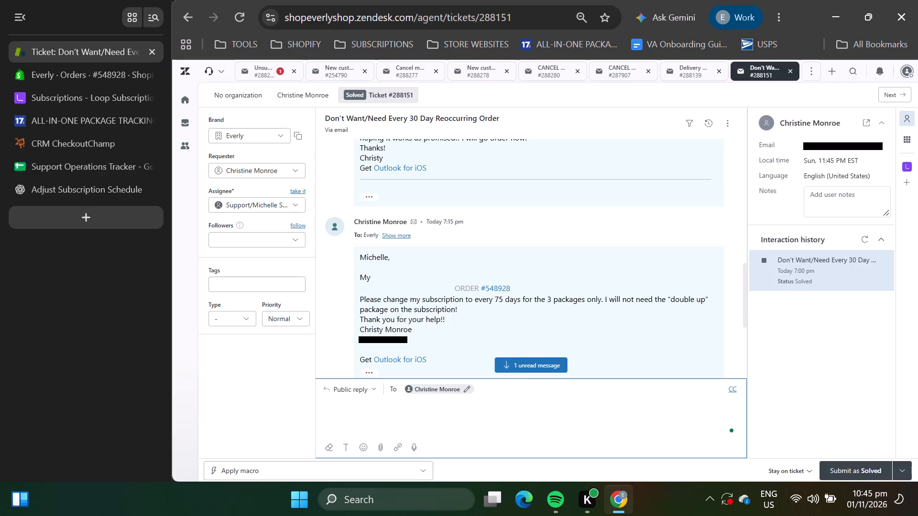
click(513, 362)
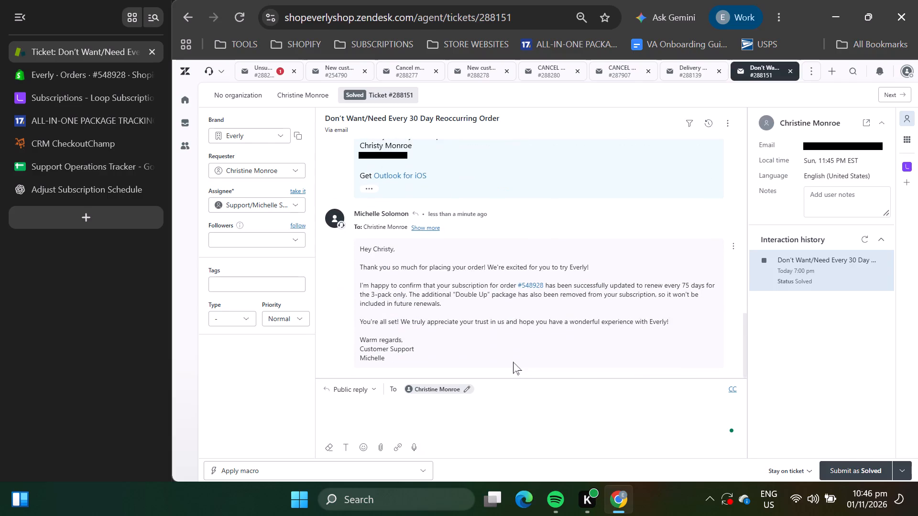
Return to the Everly – Tickets view and look through the list for another ticket to handle.
click(187, 121)
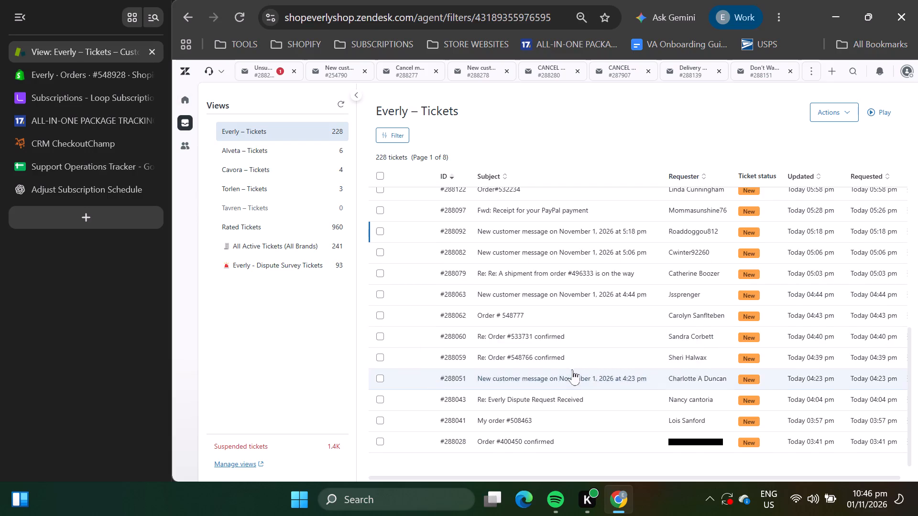
scroll(572, 369, up, 2)
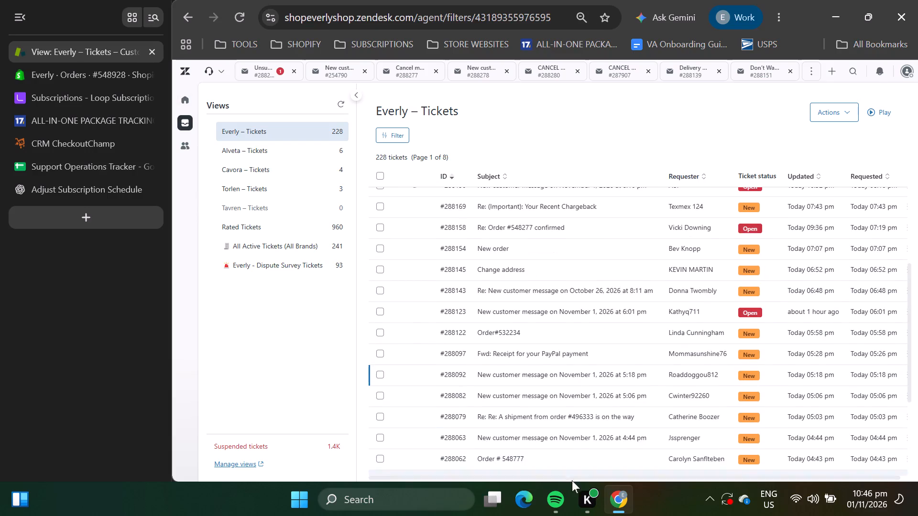
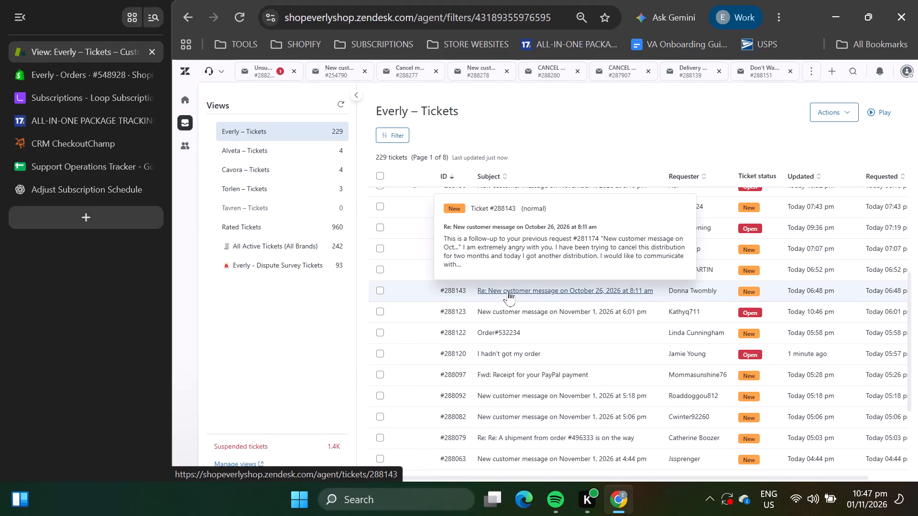
click(516, 398)
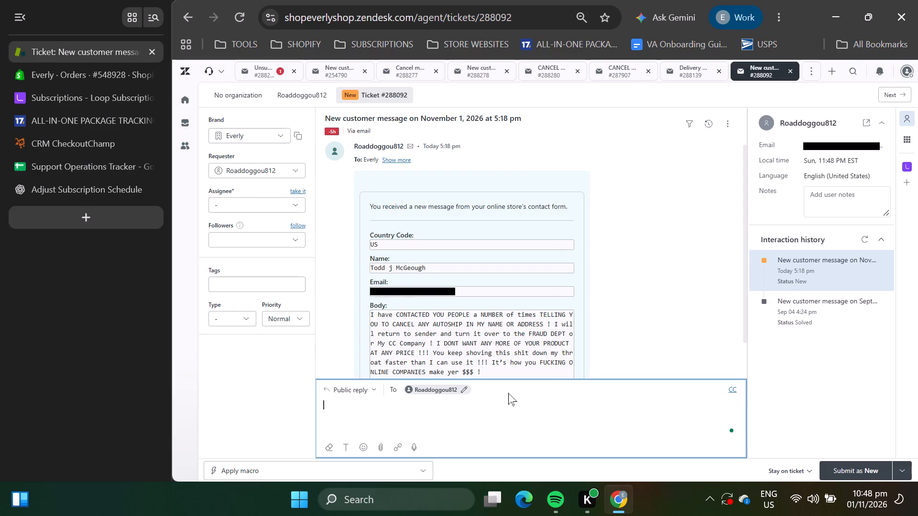
scroll(485, 295, down, 1)
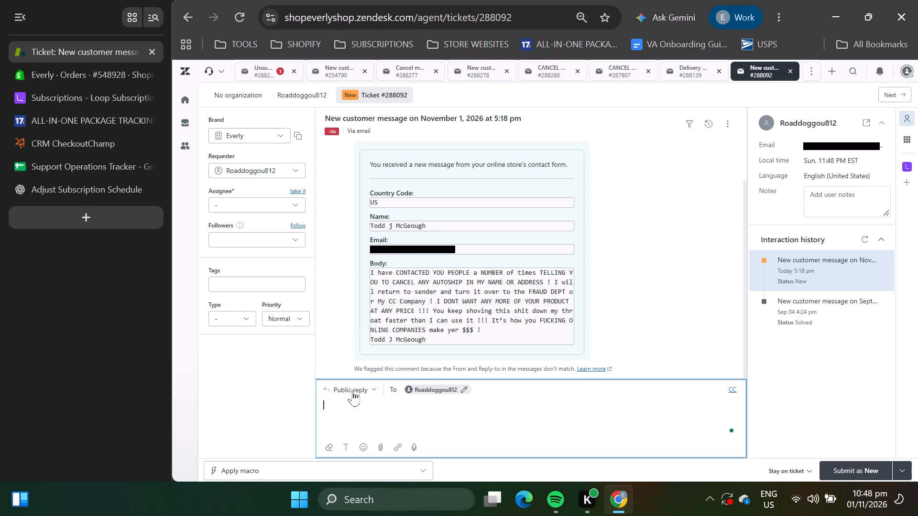
click(384, 468)
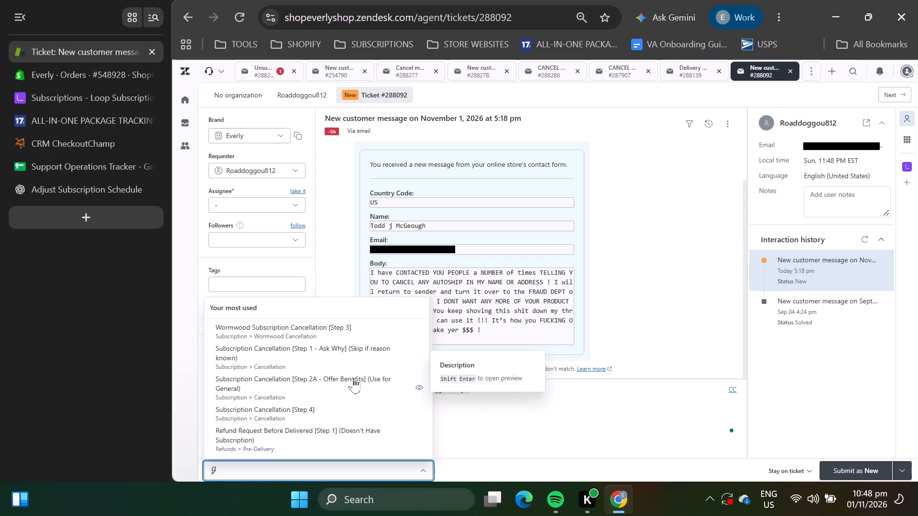
text(2b)
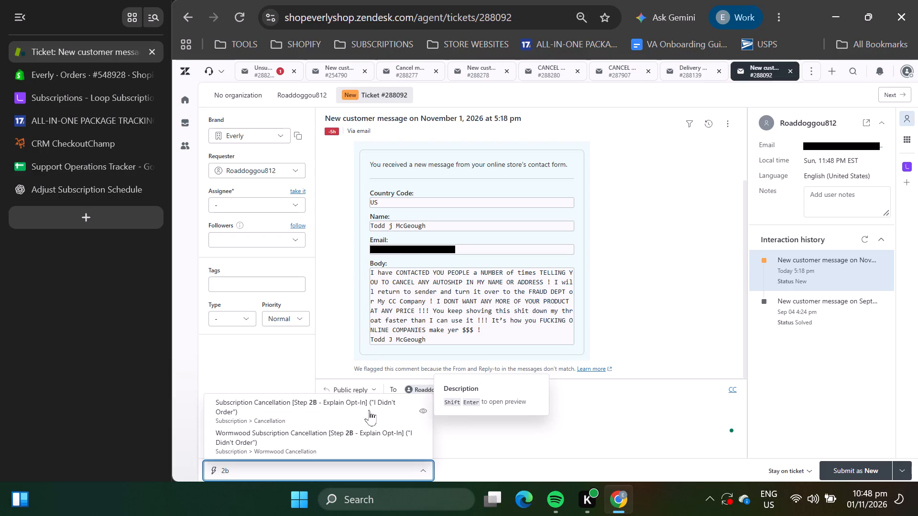
click(301, 410)
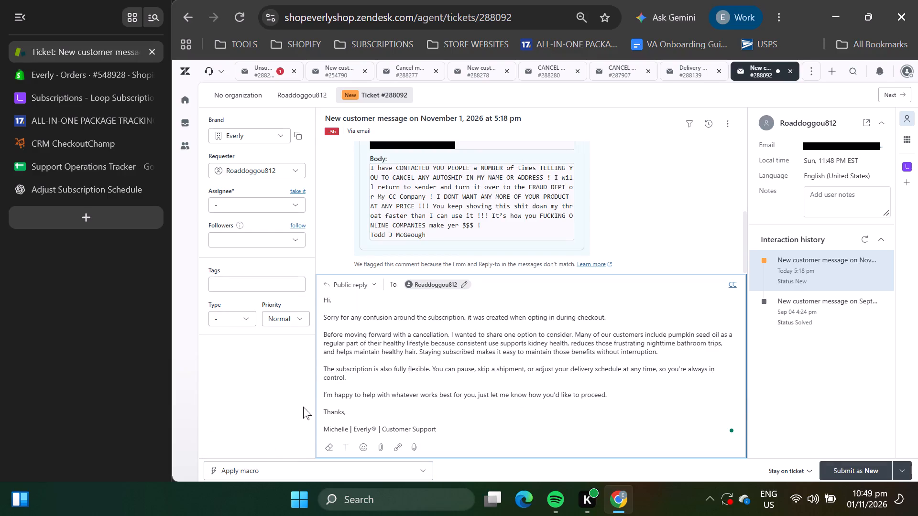
Personalize the reply's greeting with the customer's first name so it reads "Hi Todd,".
click(347, 292)
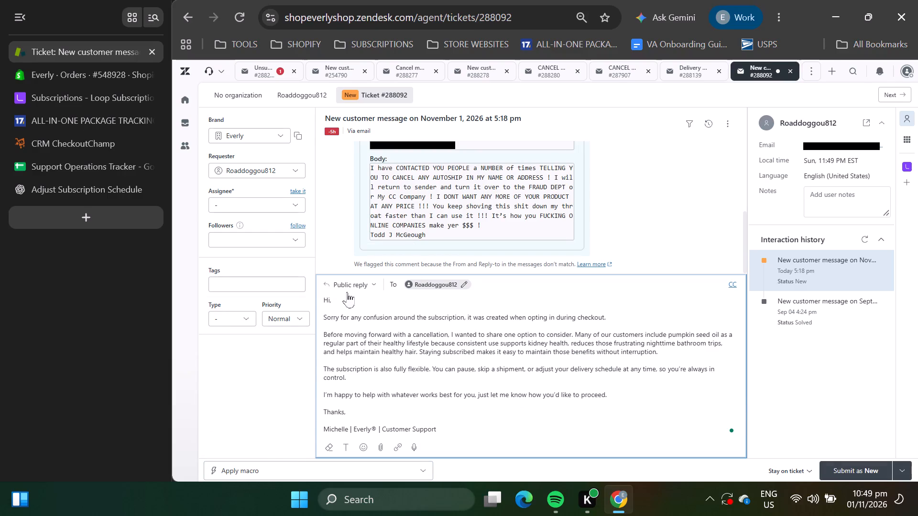
click(353, 299)
scroll(429, 221, up, 1)
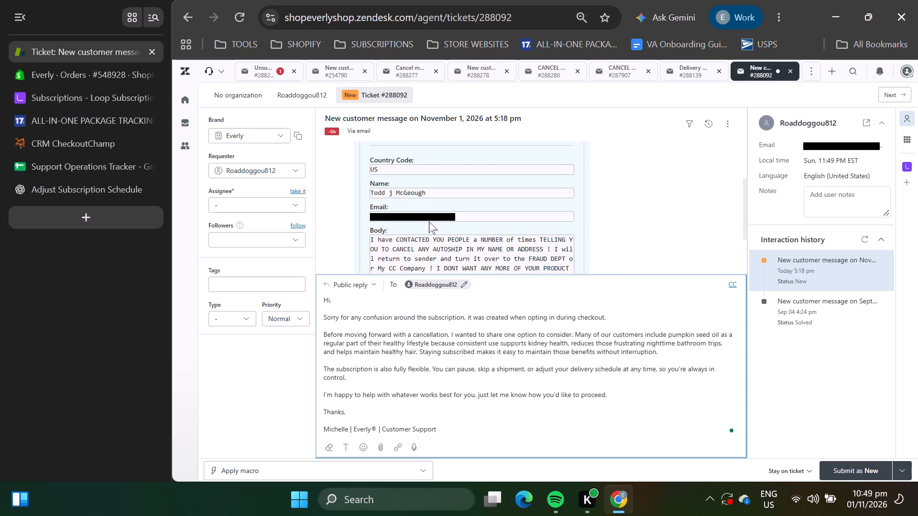
key(Left)
key(space)
text(Todd)
Take over the assignment of ticket #288092 as the current agent and recheck the customer's message.
double_click(299, 190)
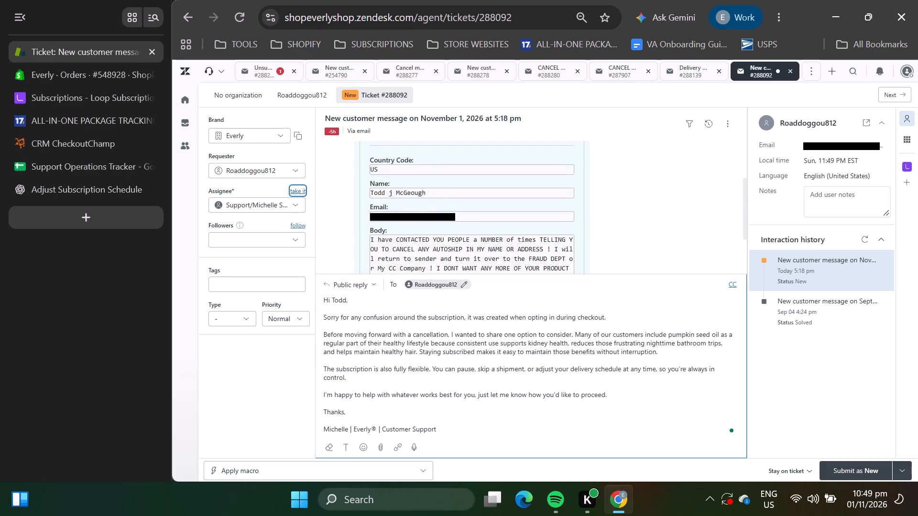
scroll(487, 376, down, 1)
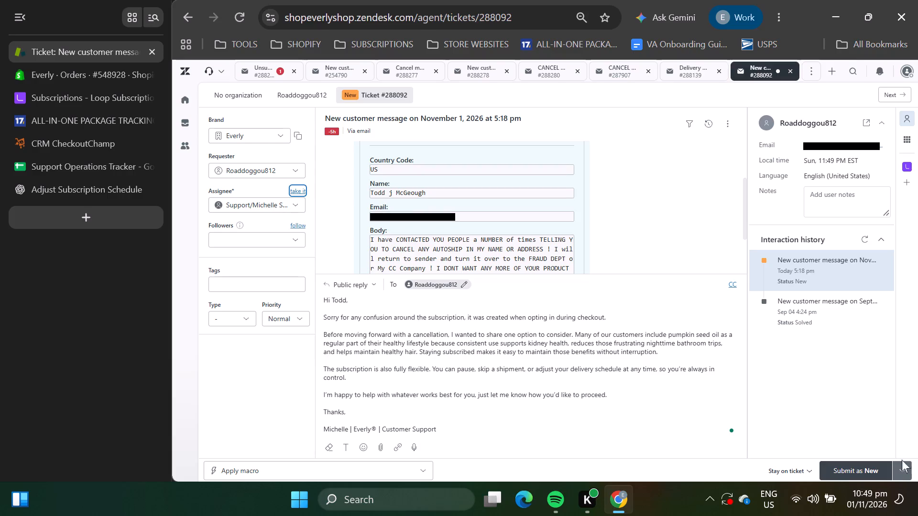
triple_click(298, 189)
scroll(552, 197, down, 2)
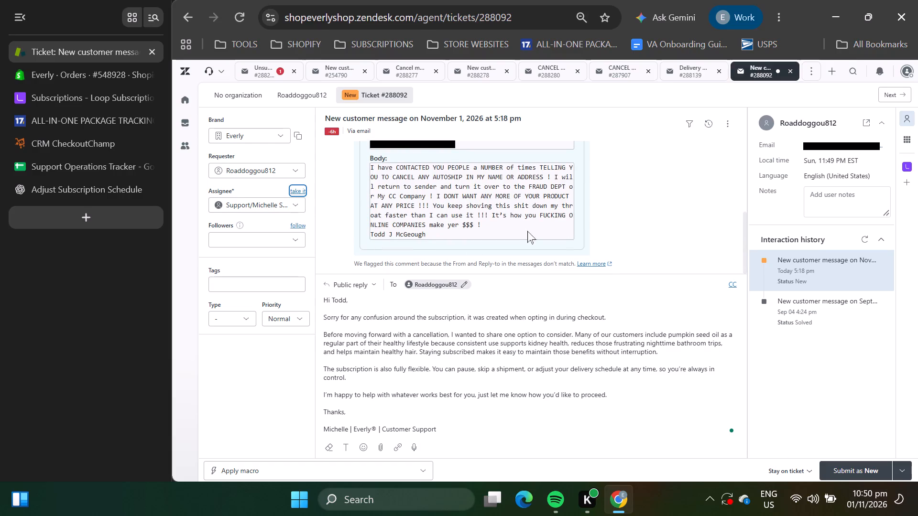
double_click(294, 190)
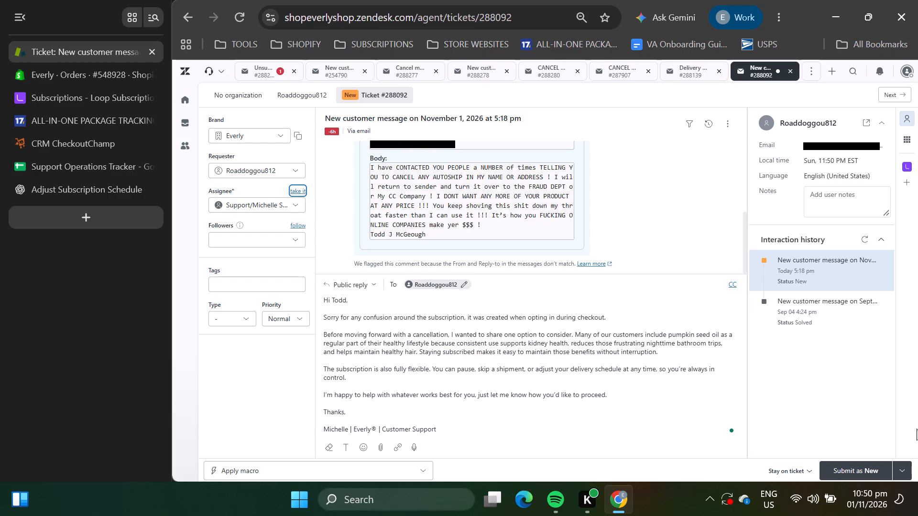
click(900, 466)
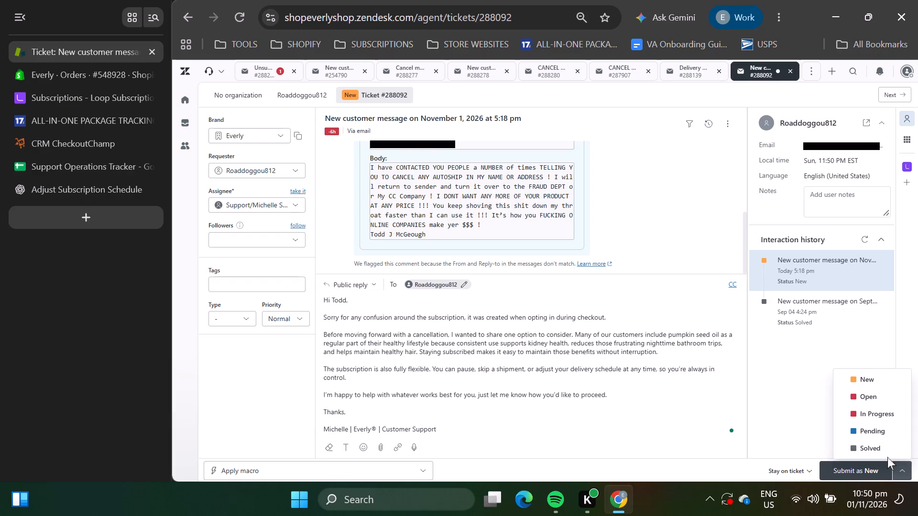
click(877, 447)
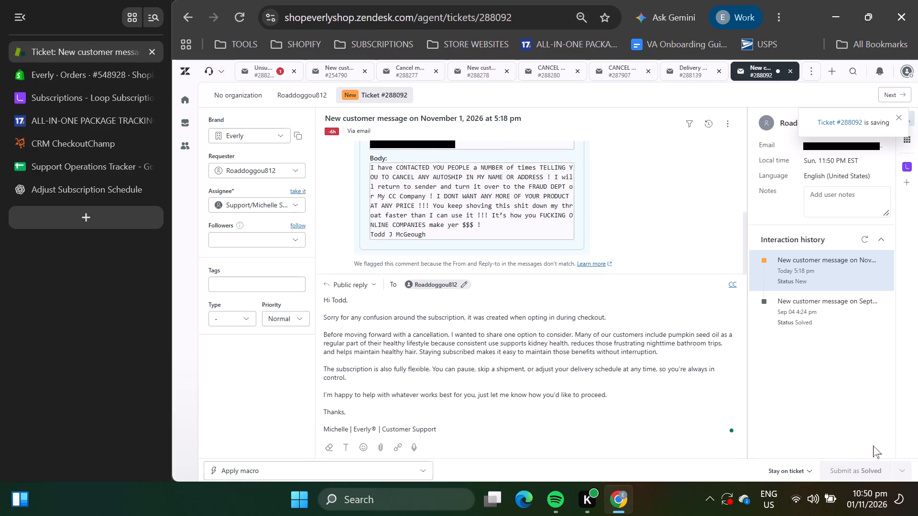
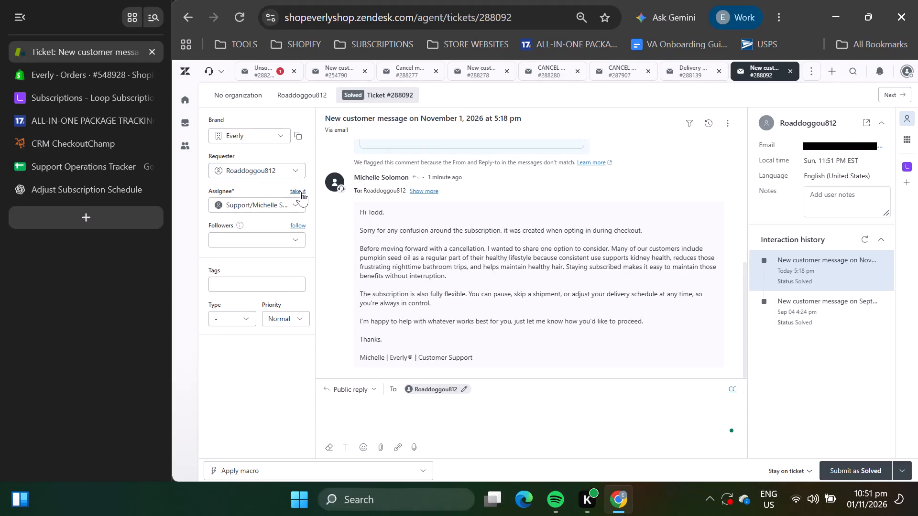
Take the assignment of solved ticket #288092 as the current agent and return to the ticket views.
click(301, 191)
click(190, 126)
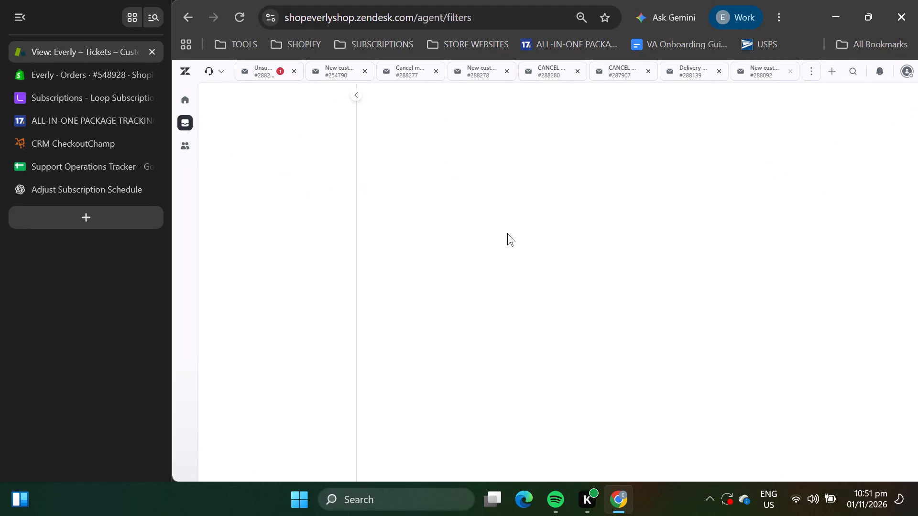
Switch to Microsoft Edge, open Facebook and browse the news feed, reading the full Streampakistansp post.
click(526, 502)
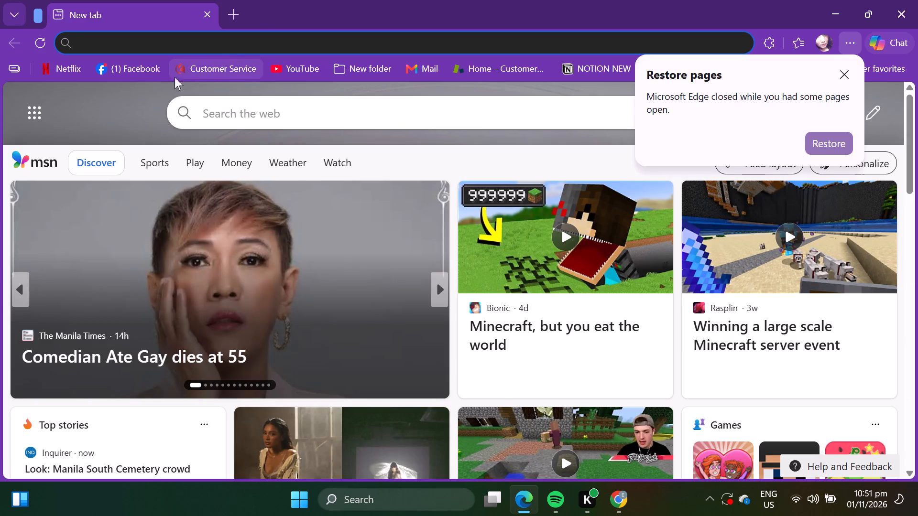
click(132, 64)
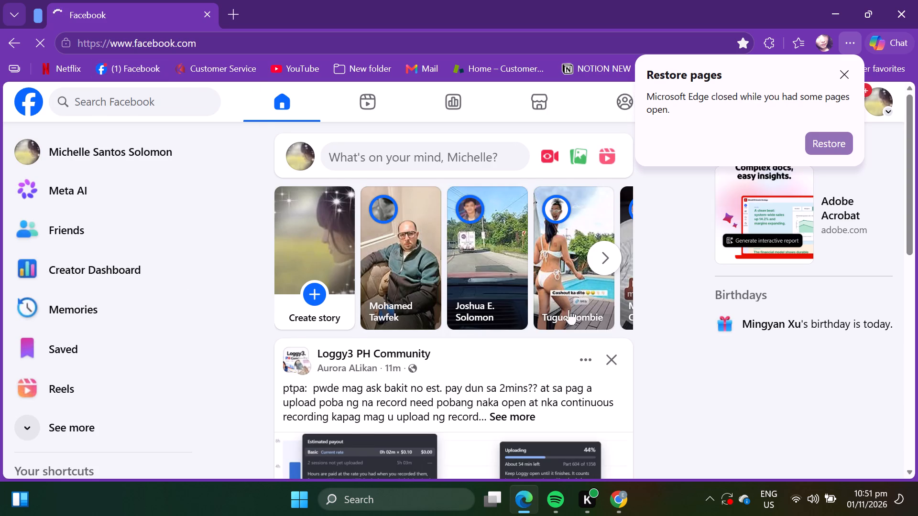
scroll(571, 312, down, 3)
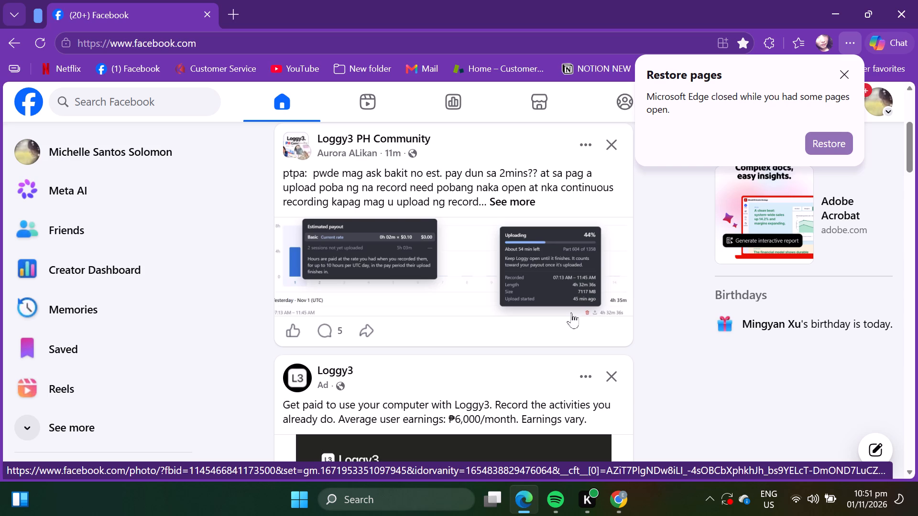
scroll(571, 312, down, 4)
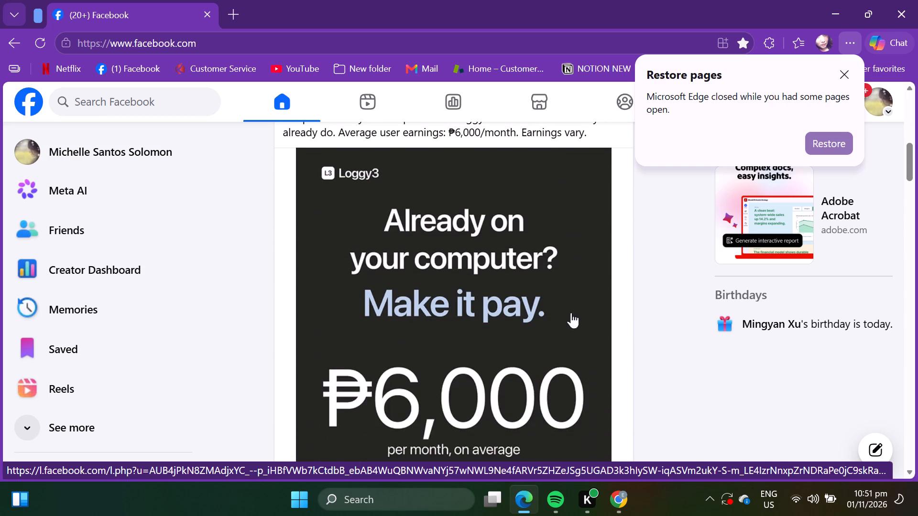
scroll(571, 312, up, 1)
scroll(571, 312, down, 2)
scroll(571, 312, up, 1)
scroll(571, 313, down, 3)
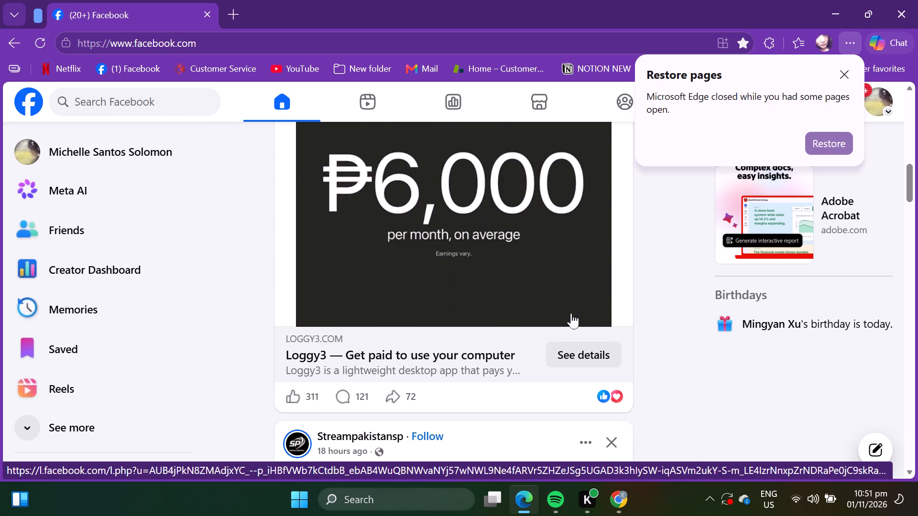
scroll(571, 313, down, 4)
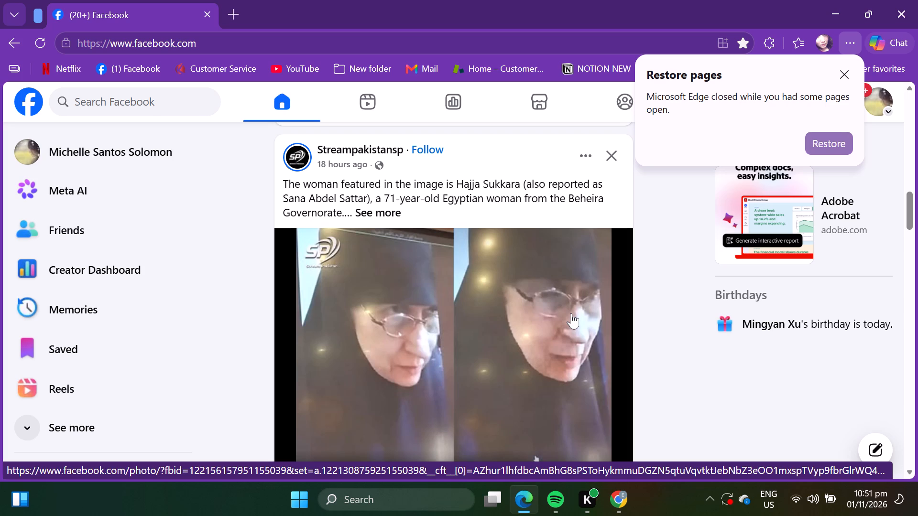
click(371, 209)
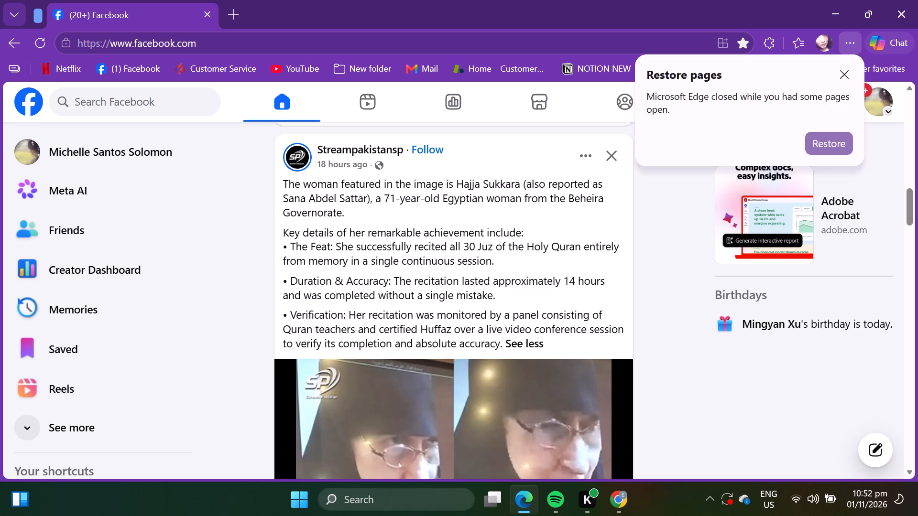
scroll(478, 309, down, 3)
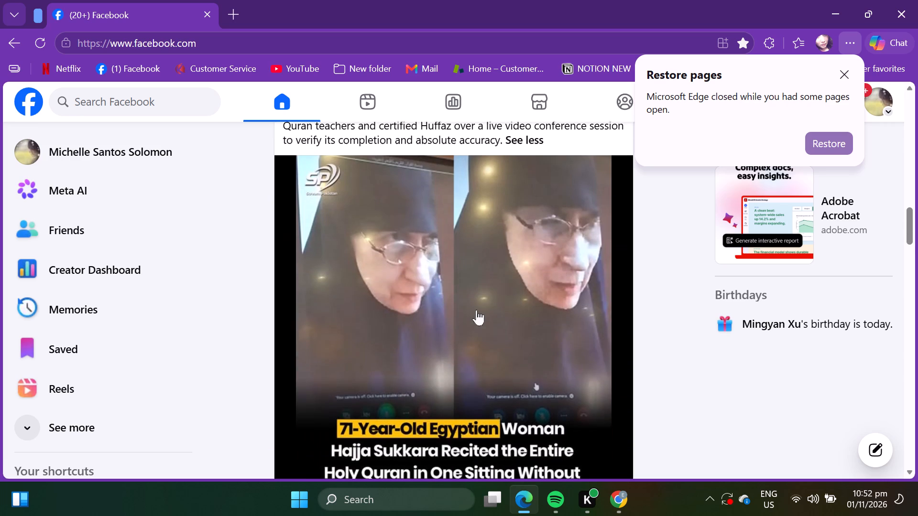
scroll(477, 310, down, 5)
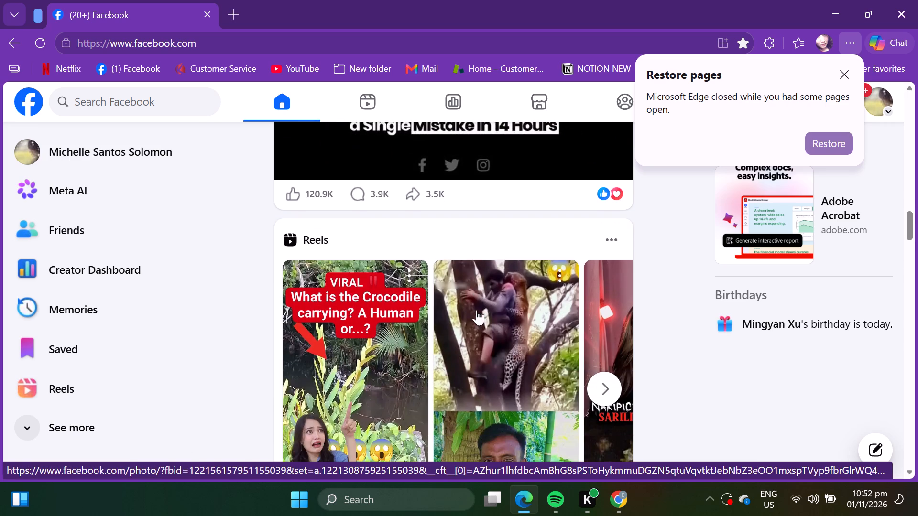
scroll(477, 310, up, 1)
scroll(477, 310, down, 3)
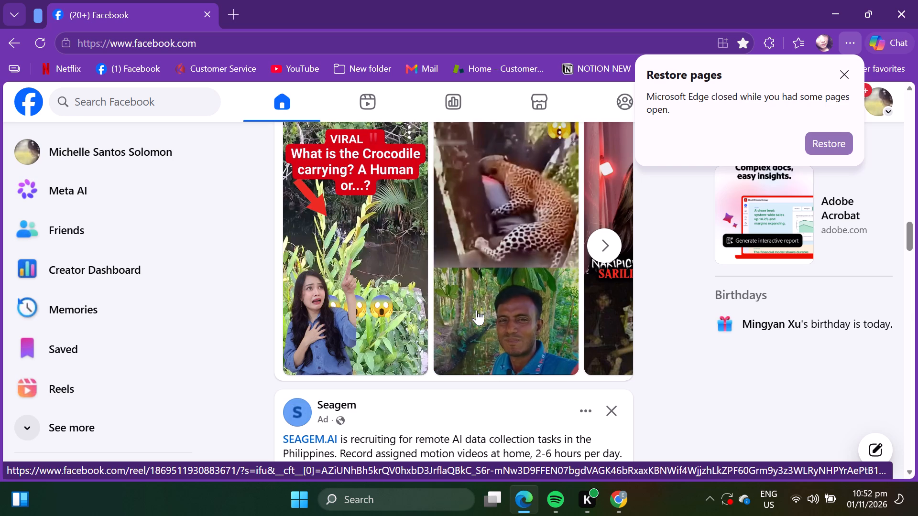
Open the leopard reel from the Facebook feed and watch through the two reels after it, pausing the last one.
click(496, 277)
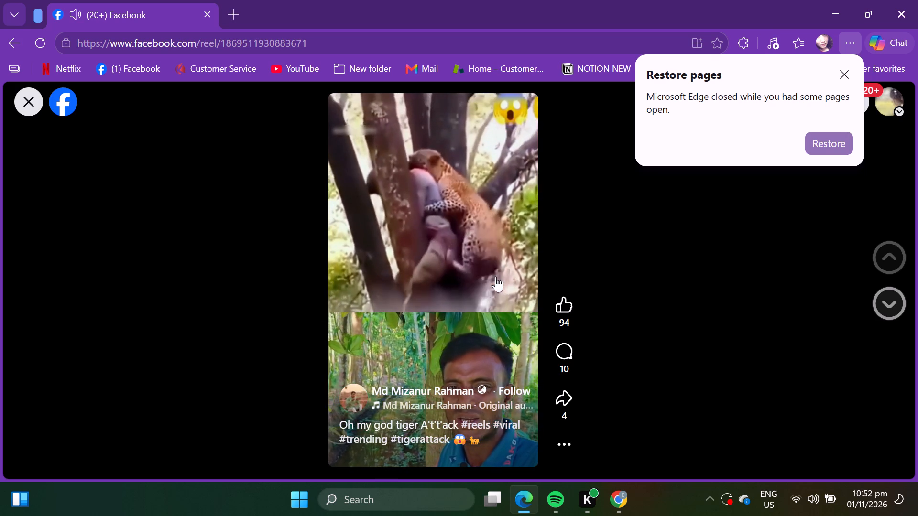
click(896, 302)
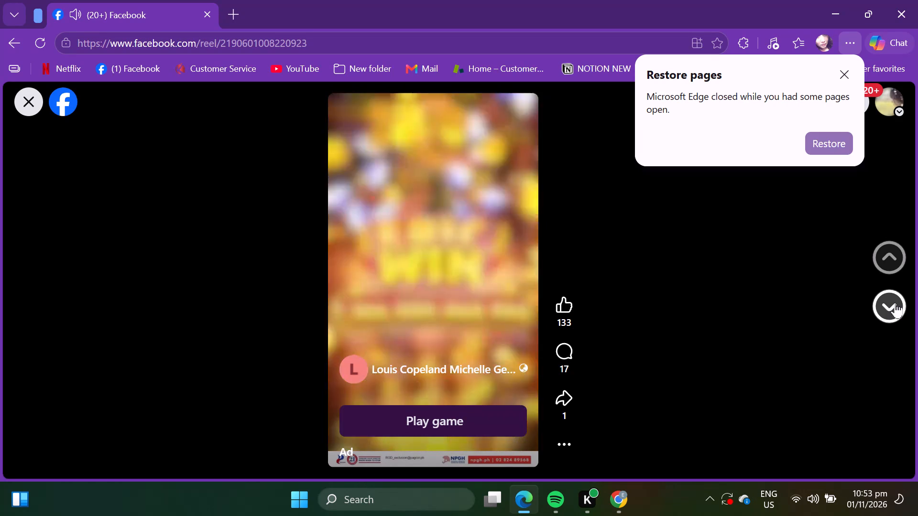
click(895, 302)
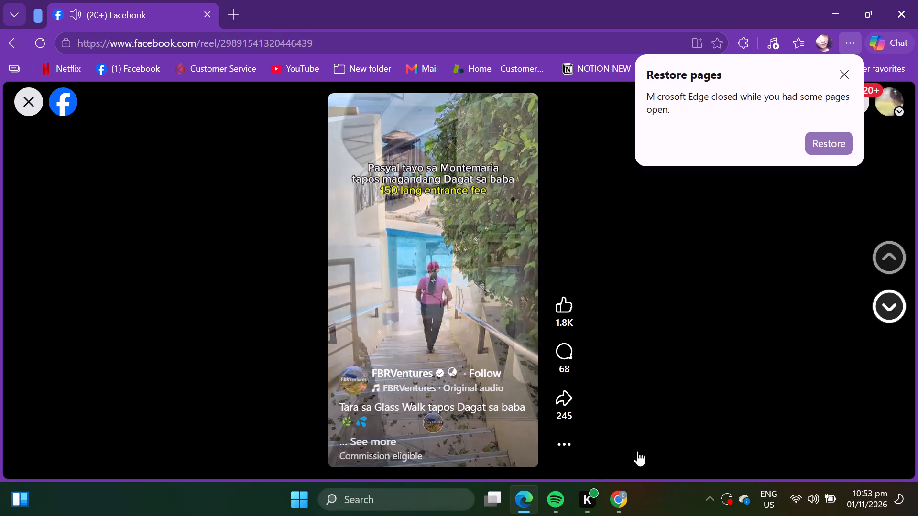
click(384, 279)
click(613, 497)
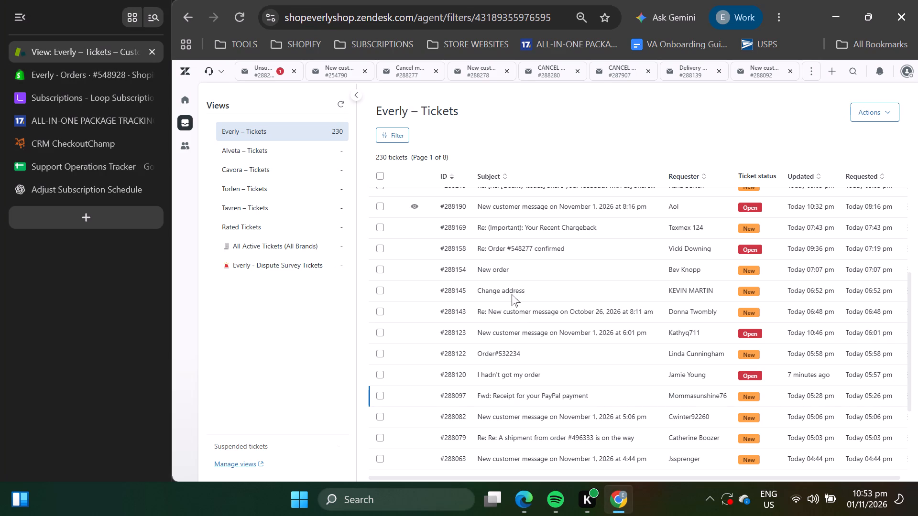
click(499, 377)
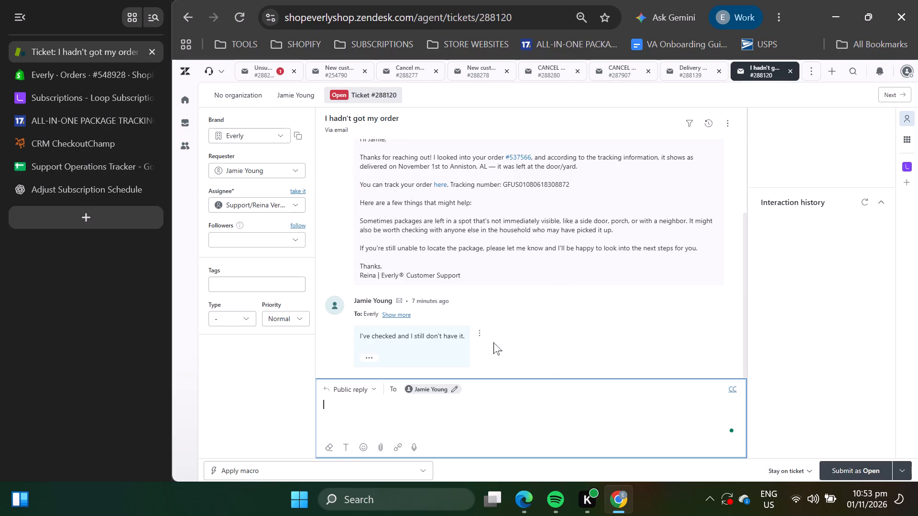
Return to the Everly – Tickets view and sort the tickets by update time, most recent first.
click(185, 120)
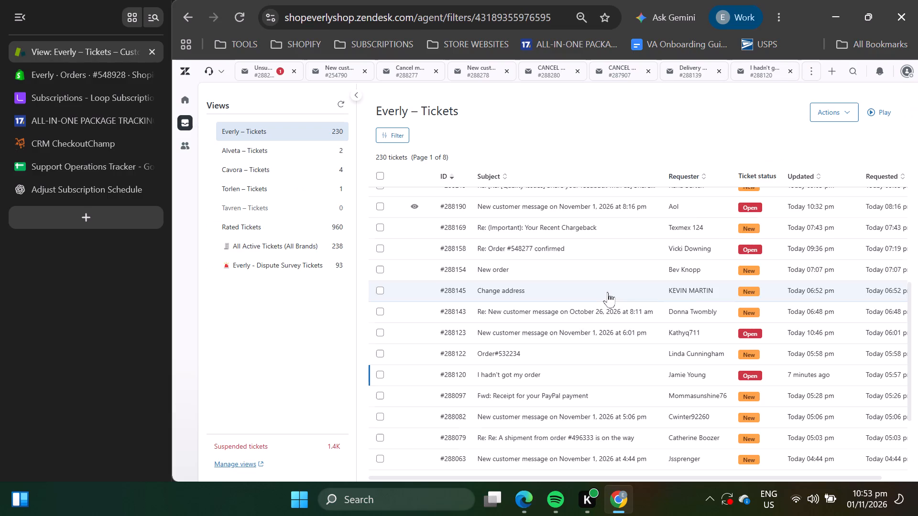
scroll(608, 292, down, 5)
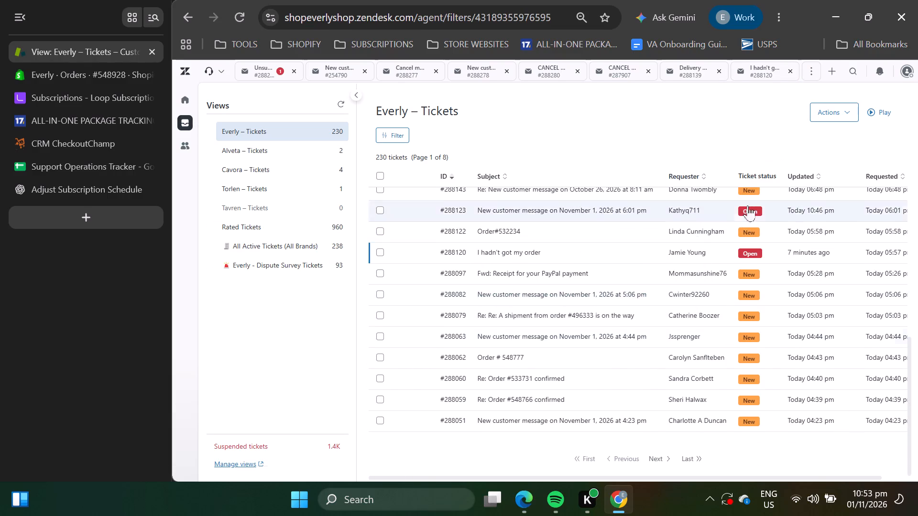
scroll(656, 303, up, 11)
click(821, 176)
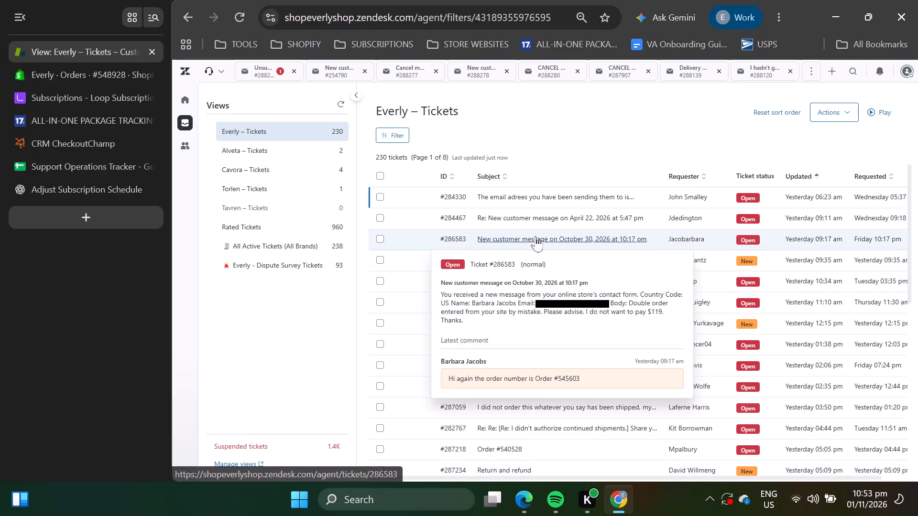
click(818, 175)
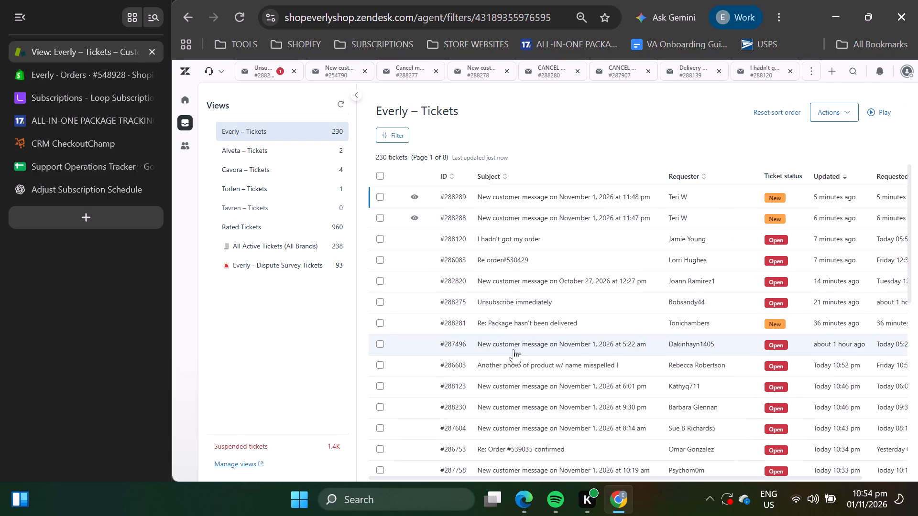
click(526, 281)
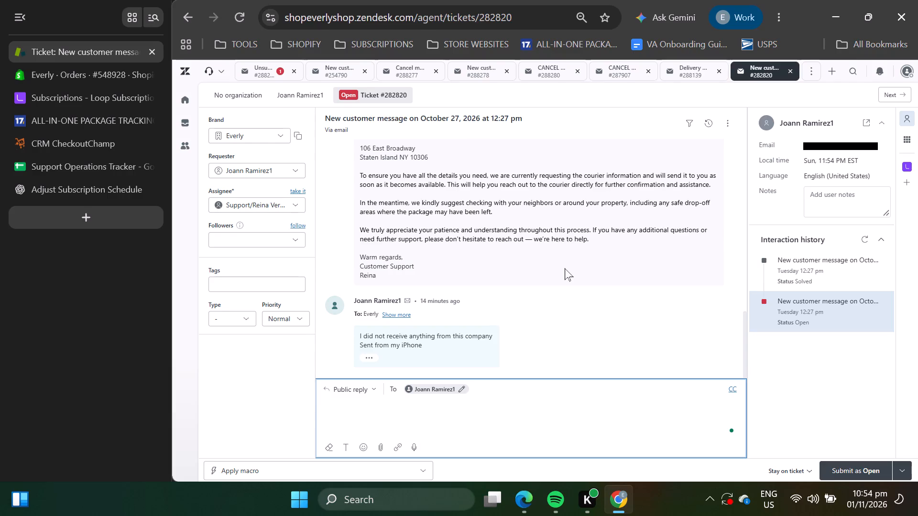
scroll(565, 268, down, 1)
click(421, 468)
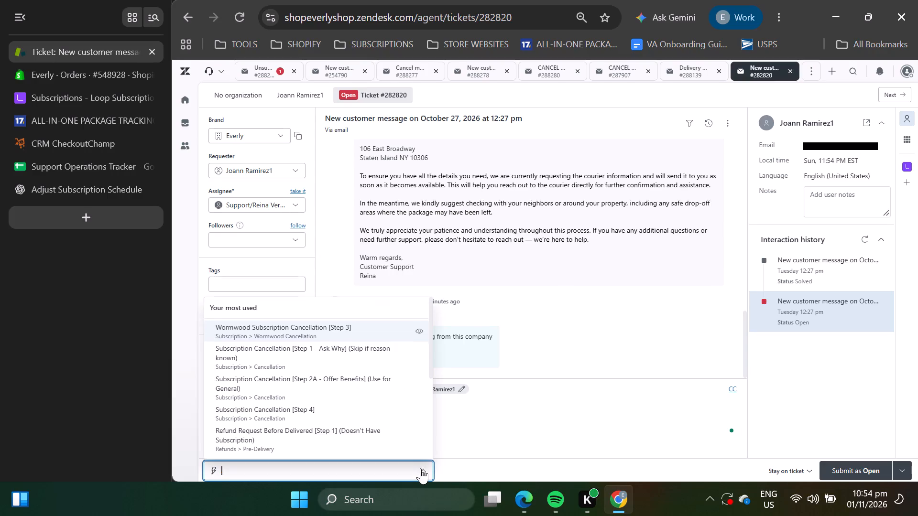
key(7)
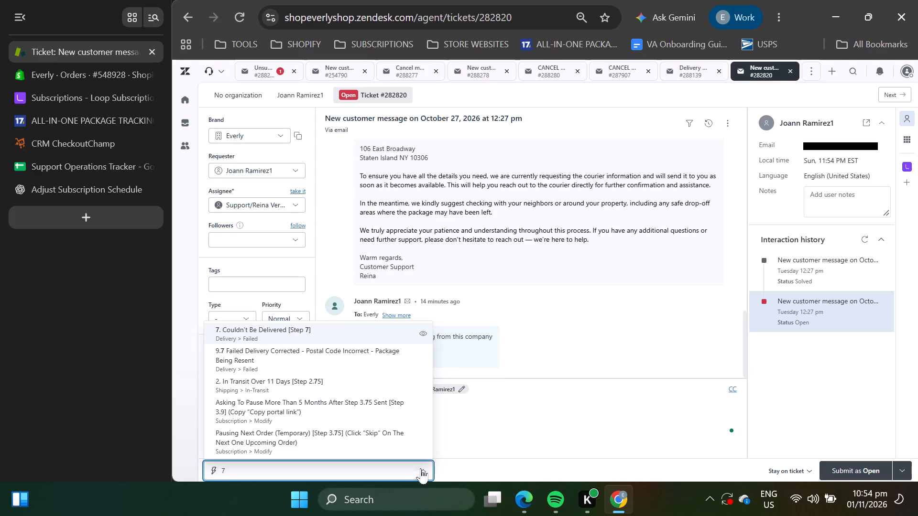
click(308, 338)
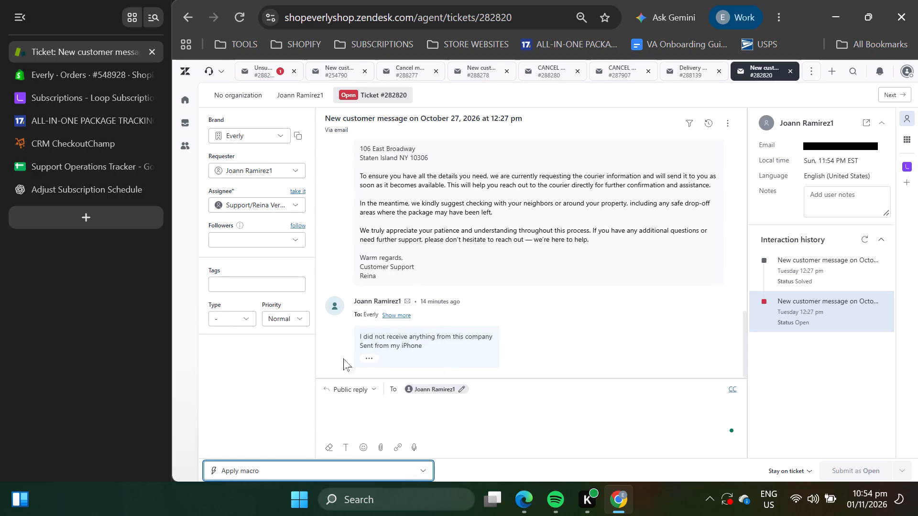
Personalize the reply's greeting with the customer's first name so it reads "Hey Joann,".
click(350, 341)
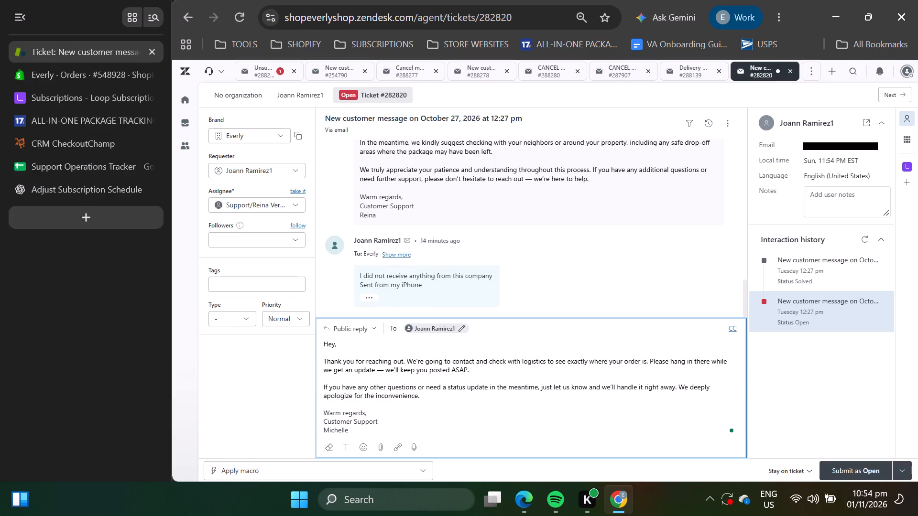
key(Left)
key(space)
key(shift+j)
key(o)
text(ann)
Take over the assignment of ticket #282820 as the current agent and submit the reply with the status Solved.
double_click(296, 189)
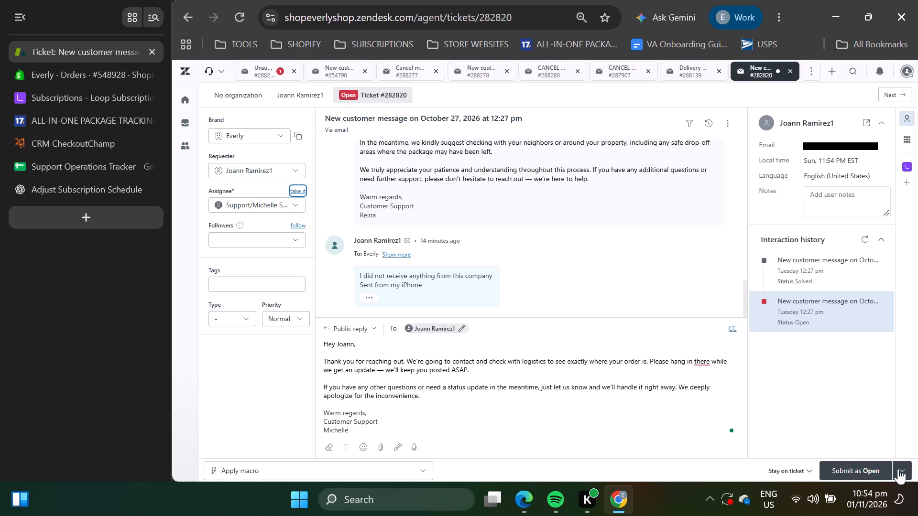
click(899, 470)
click(878, 448)
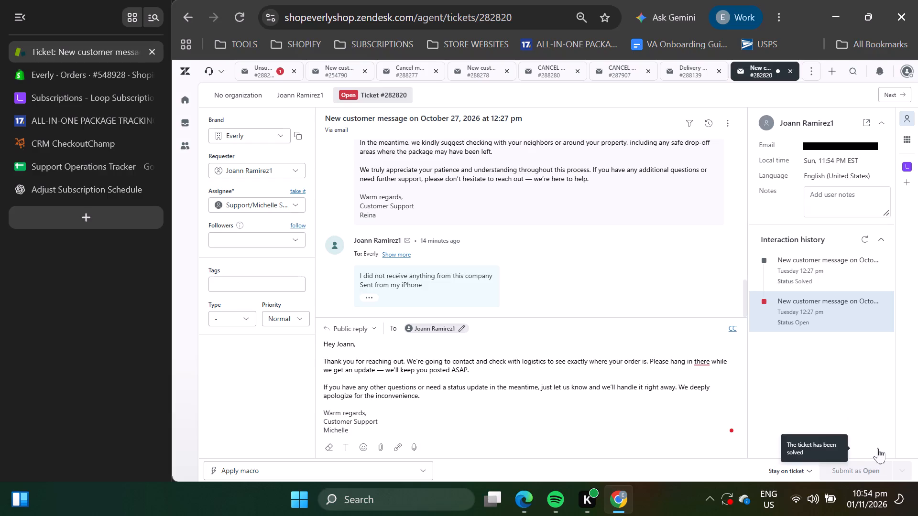
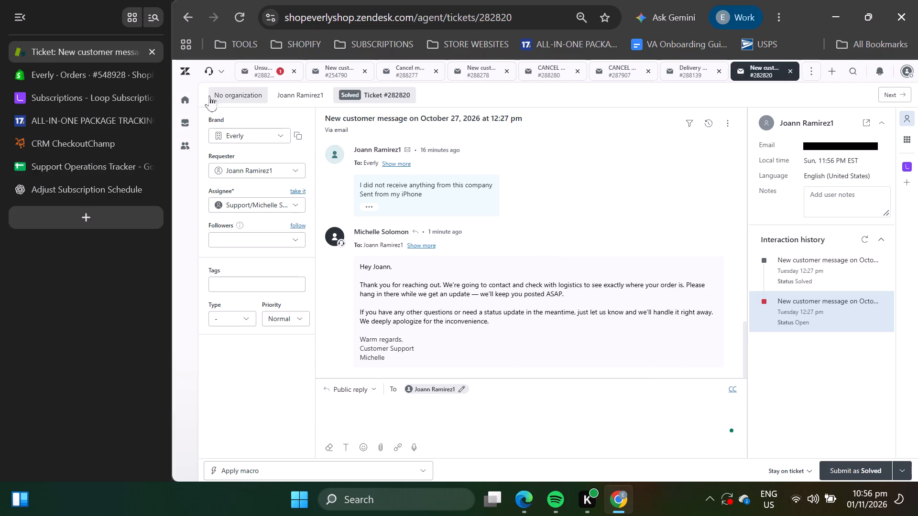
Return to the home ticket list, open ticket #288275 "Unsubscribe immediately", and review the earlier conversation.
click(180, 97)
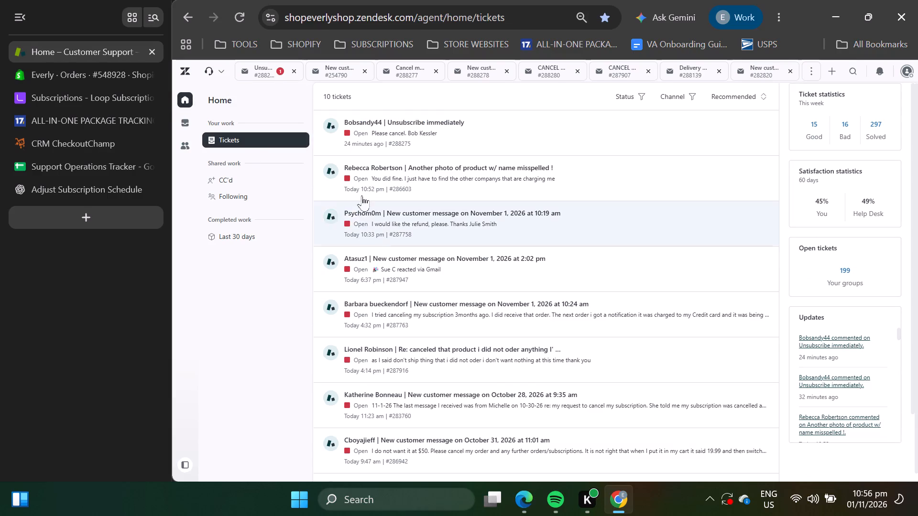
click(442, 144)
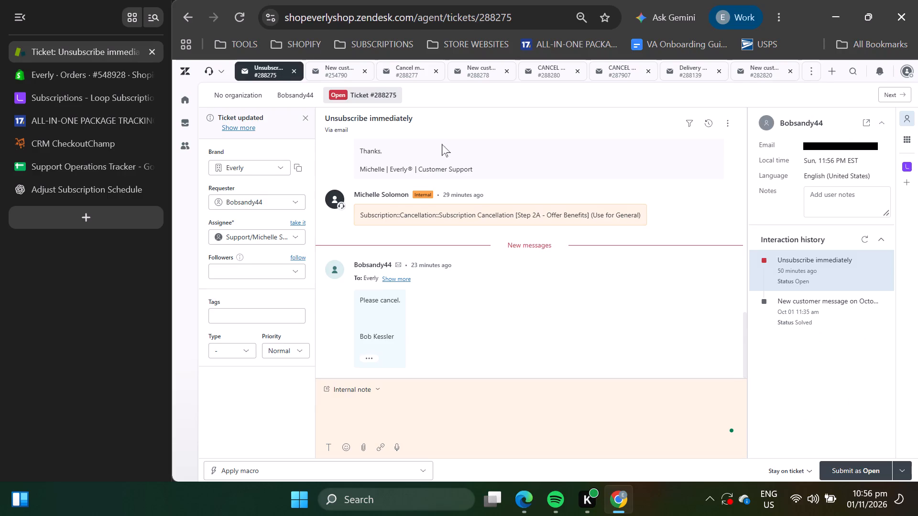
scroll(516, 300, up, 3)
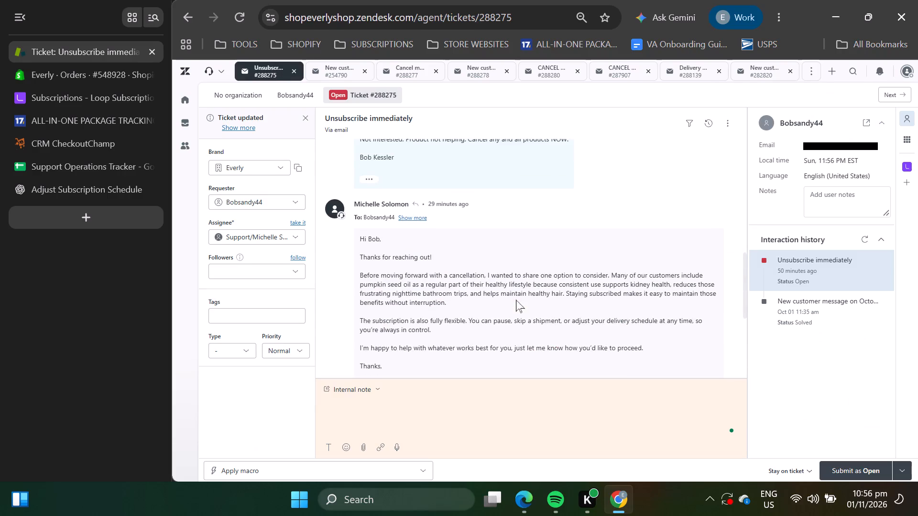
click(889, 146)
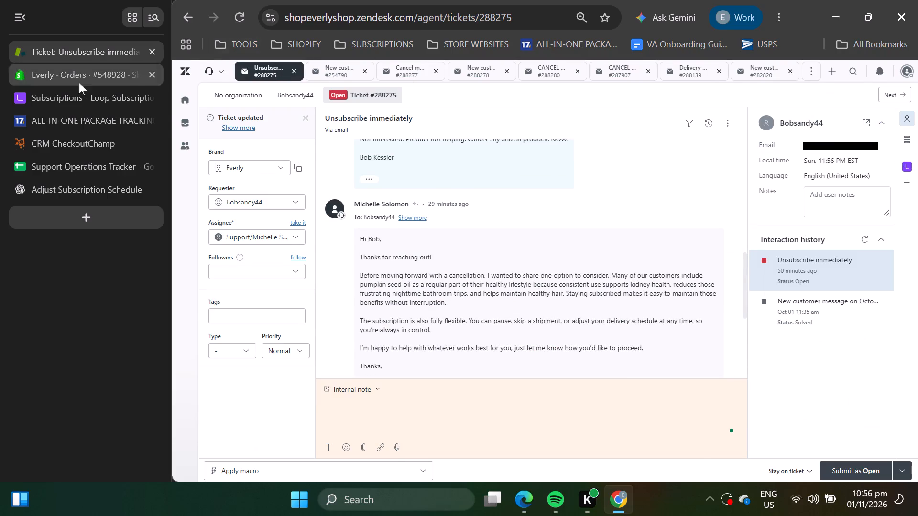
click(64, 89)
click(103, 79)
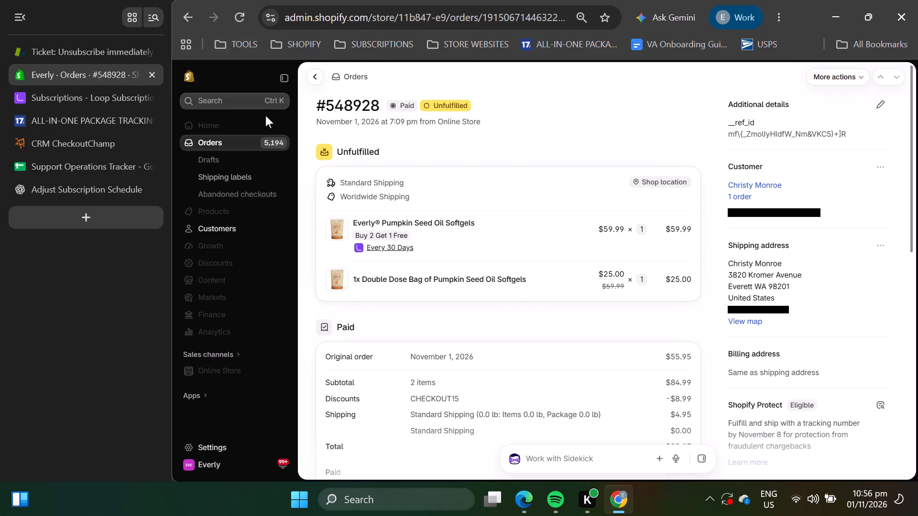
click(253, 100)
right_click(421, 152)
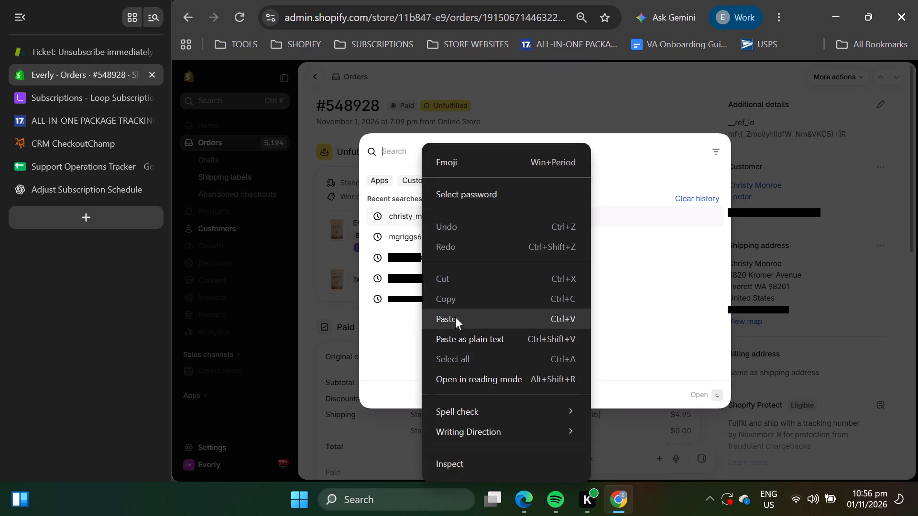
click(457, 325)
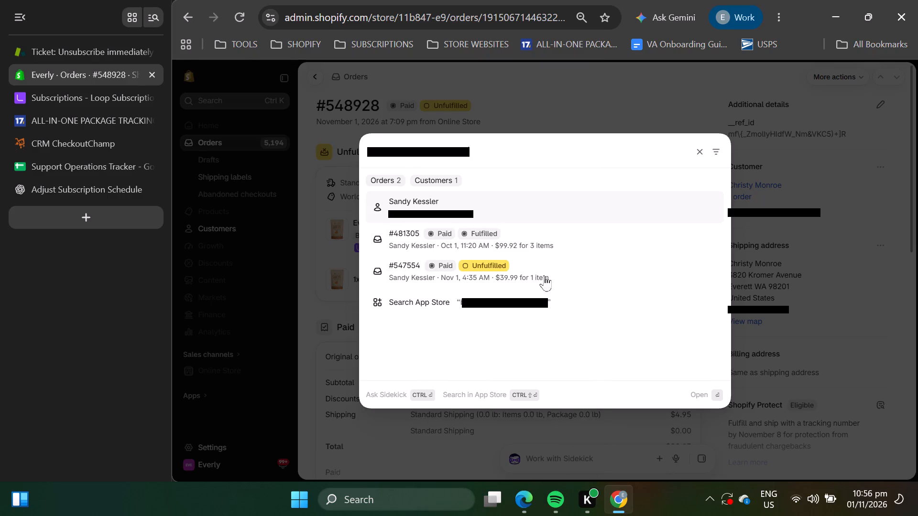
click(507, 278)
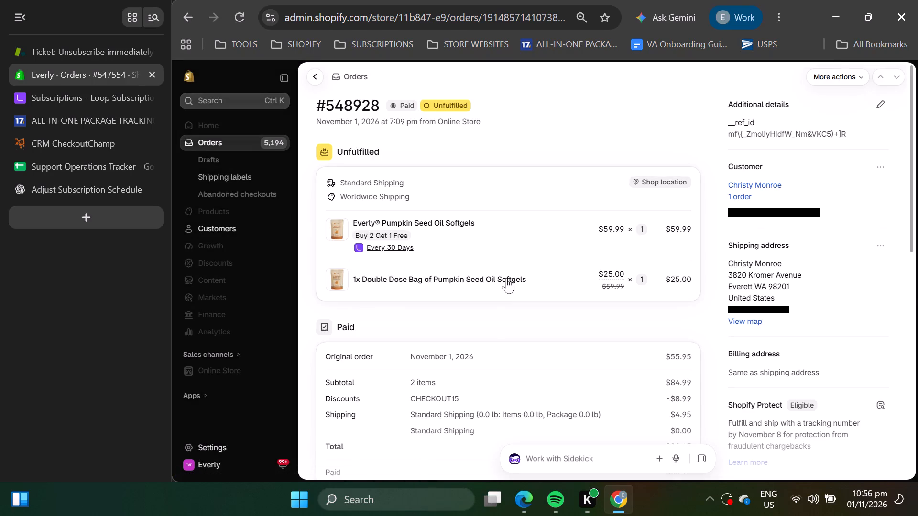
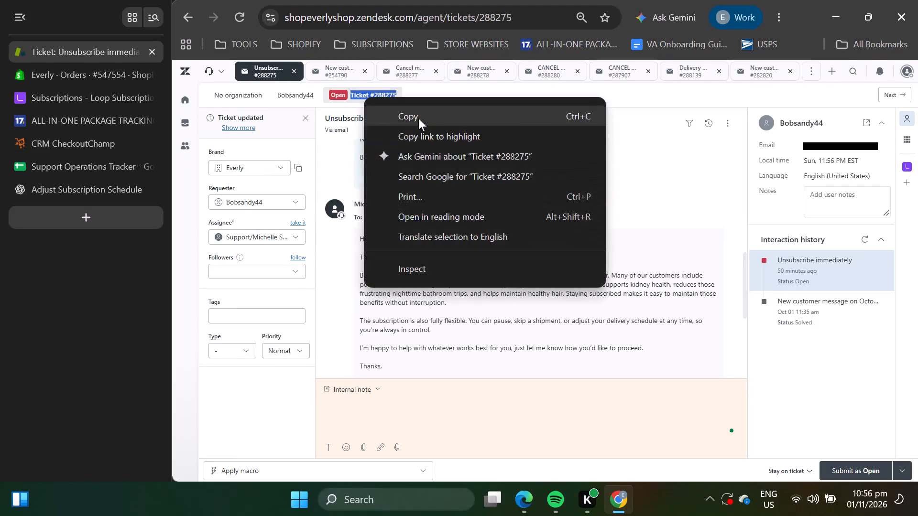
click(418, 118)
click(83, 71)
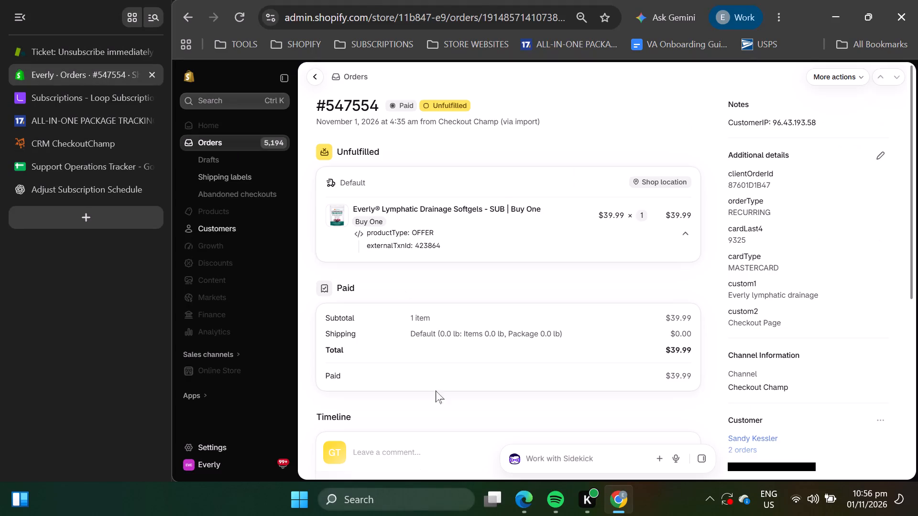
scroll(441, 331, down, 4)
scroll(444, 330, up, 4)
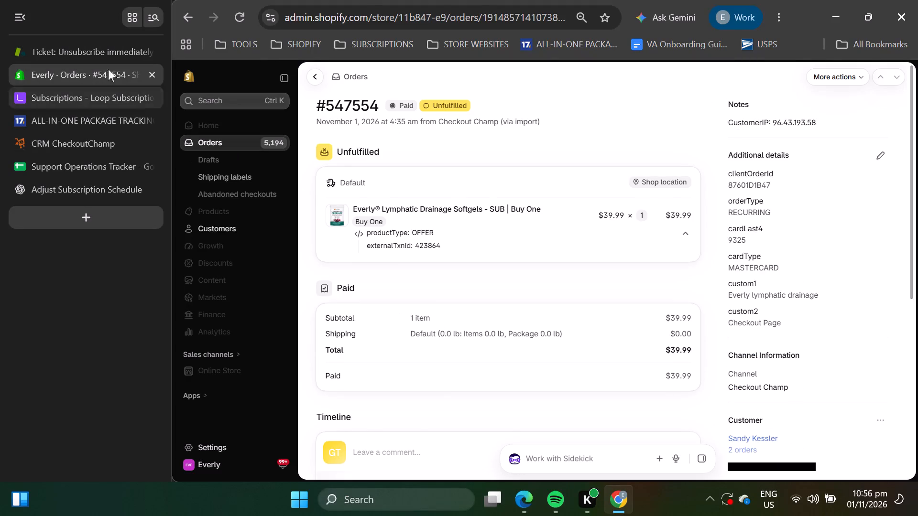
Go back to the Zendesk ticket and switch to the Loop subscription page.
click(65, 52)
click(79, 98)
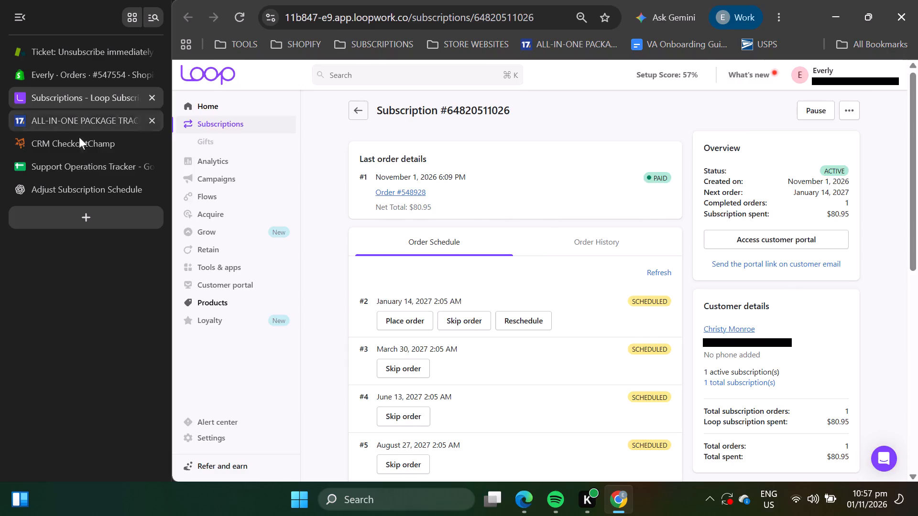
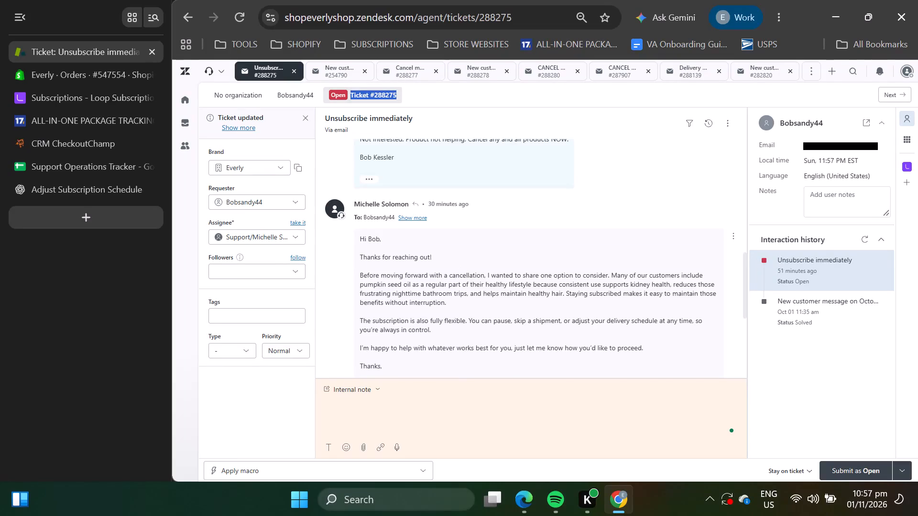
Read through the conversation in ticket #288275, from the first message to the customer's latest reply.
scroll(470, 287, up, 2)
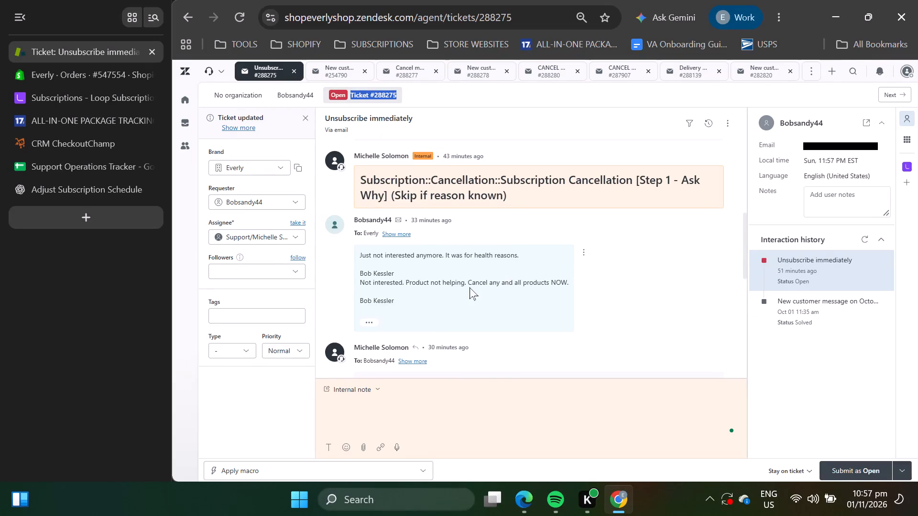
scroll(470, 287, up, 2)
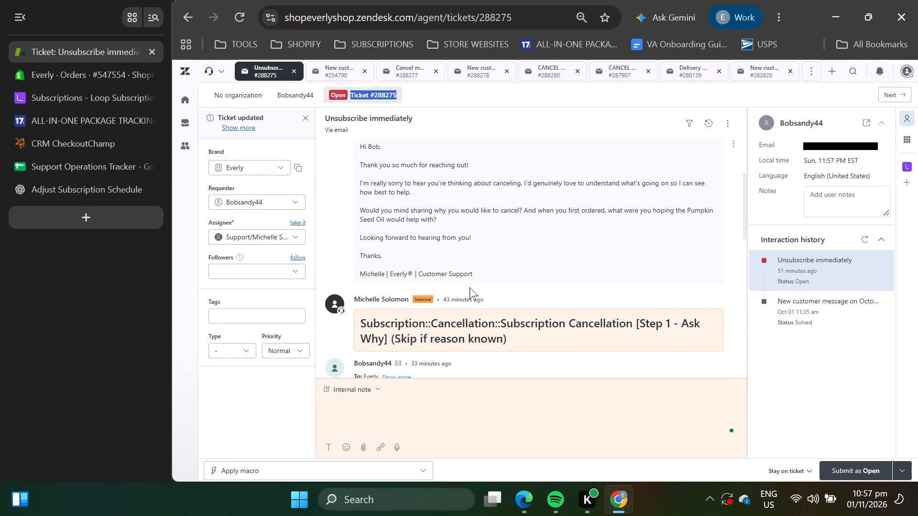
scroll(470, 287, up, 6)
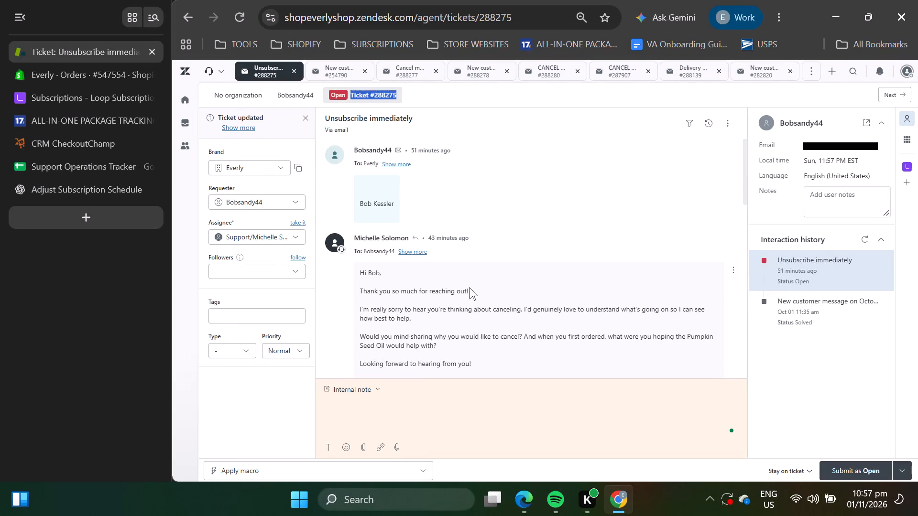
scroll(470, 287, down, 2)
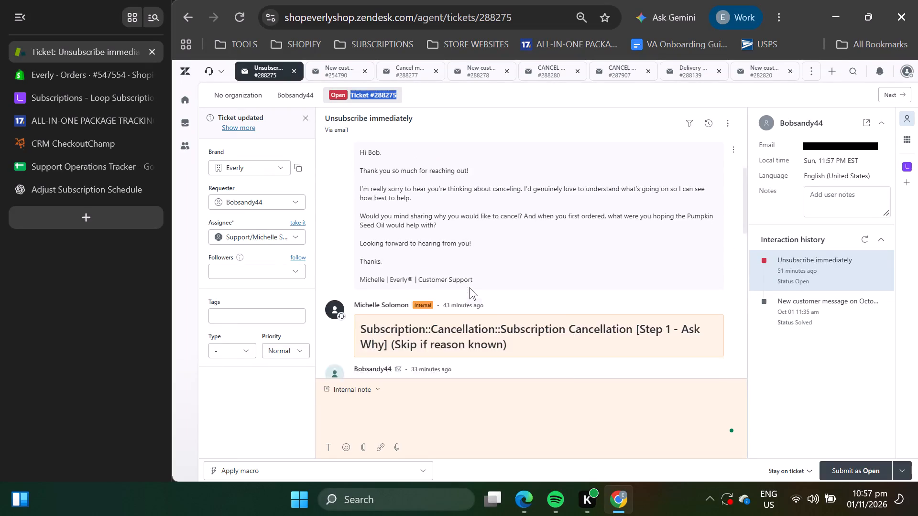
scroll(470, 287, down, 13)
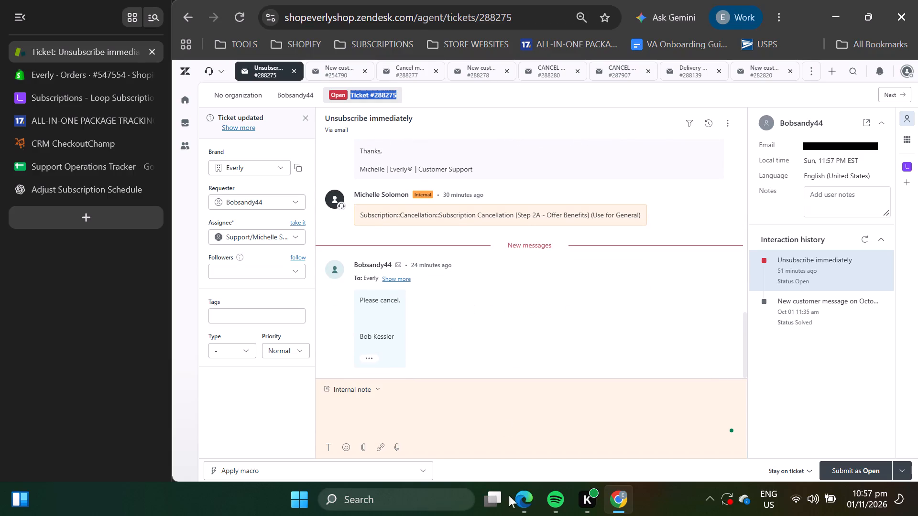
Switch the response to a public reply and apply the Wormwood Subscription Cancellation [Step 3] macro.
click(368, 391)
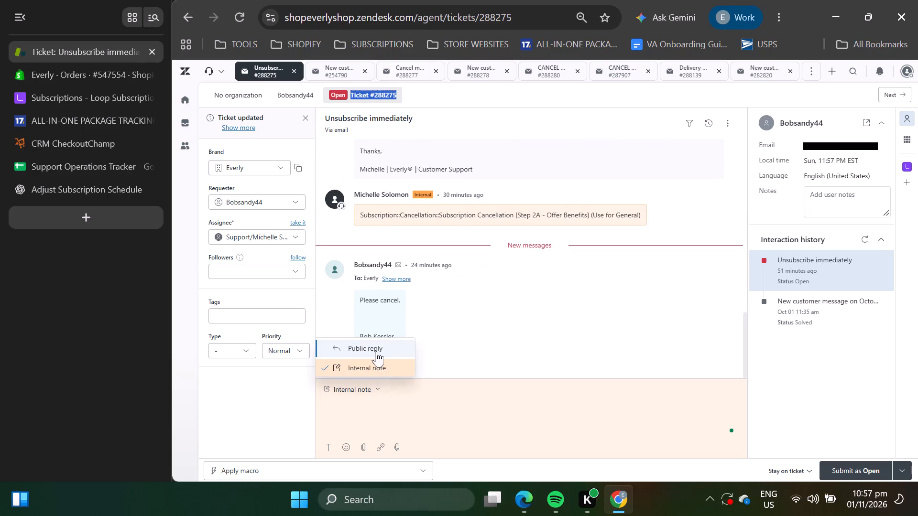
click(376, 351)
click(423, 470)
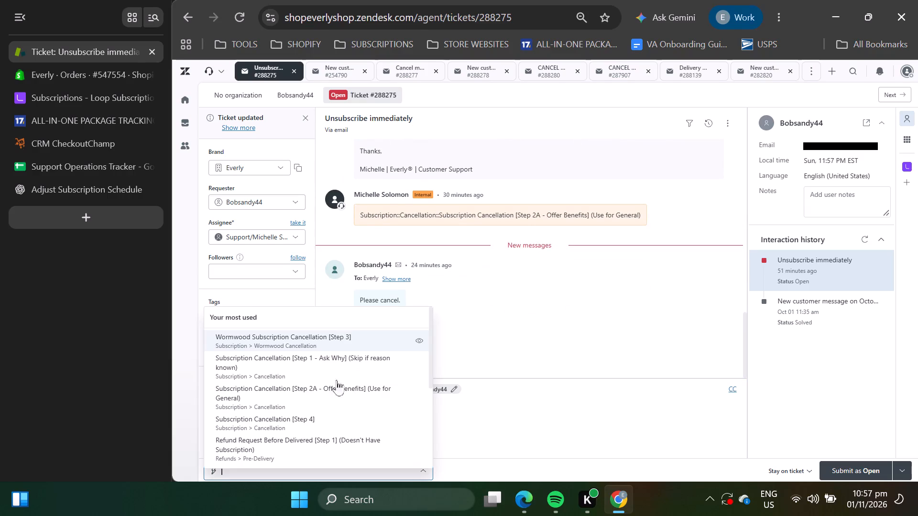
click(327, 346)
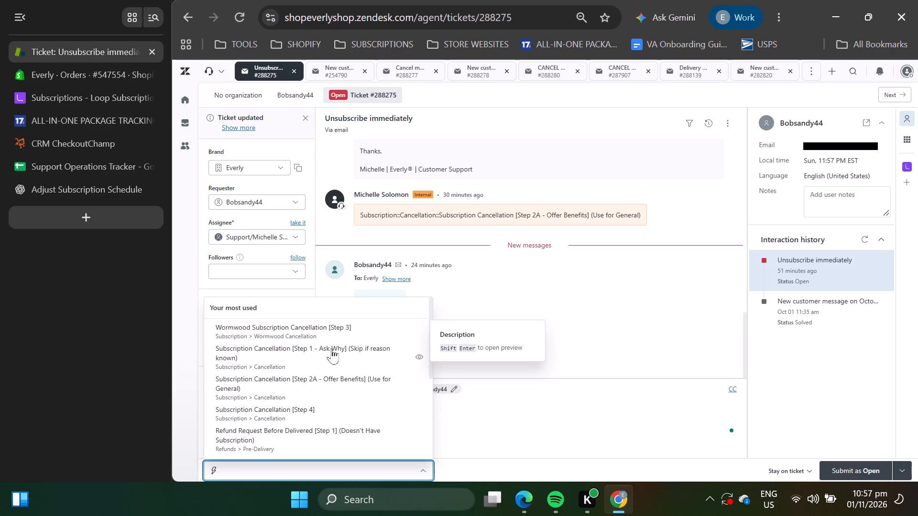
click(487, 428)
click(421, 471)
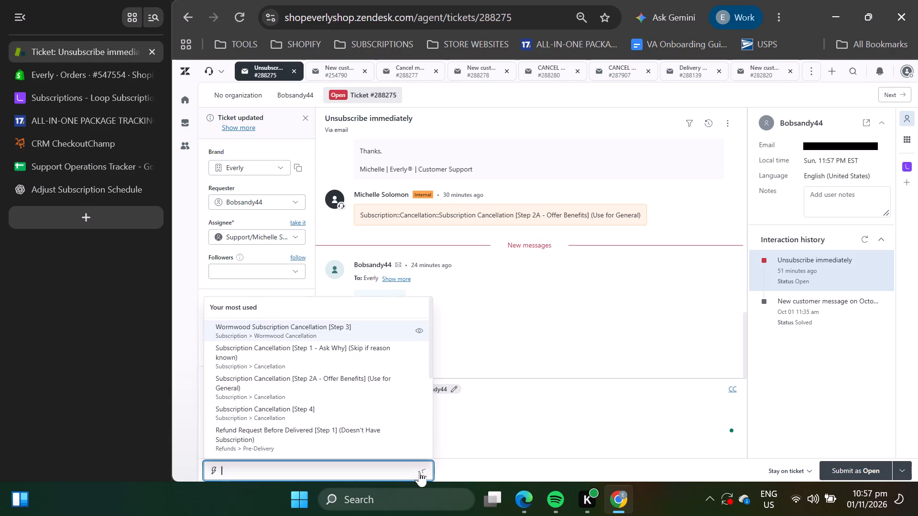
click(317, 329)
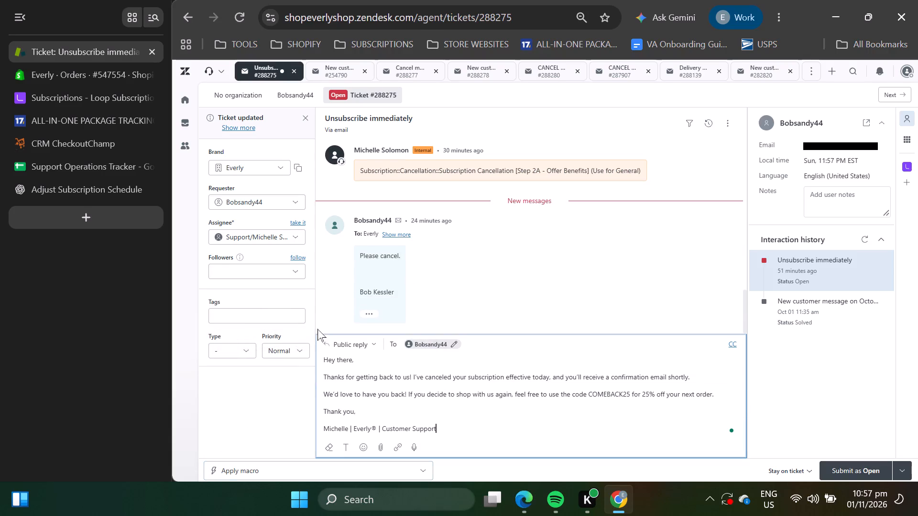
Personalize the reply's greeting to read "Hey there Bob,".
click(369, 362)
key(Left)
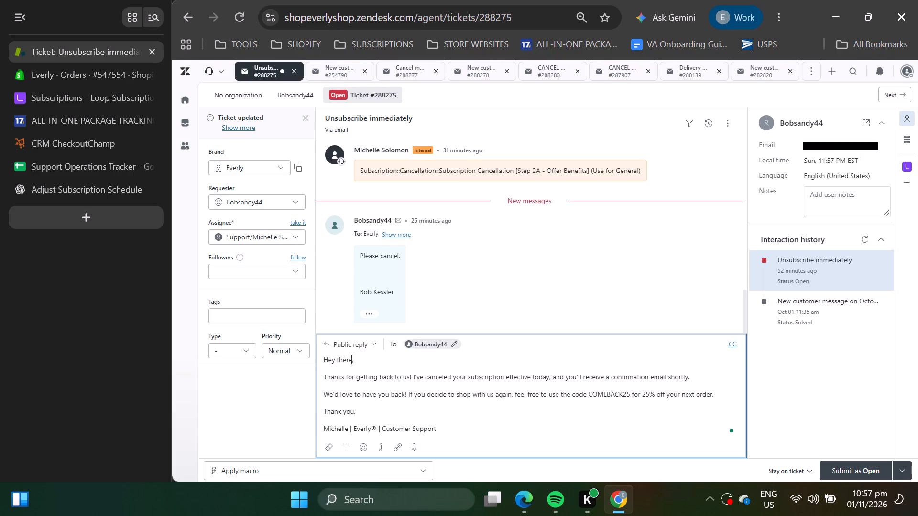
key(space)
key(shift+b)
text(ov)
key(BackSpace)
key(b)
Take the assignment of the ticket and return to the reply draft.
double_click(295, 220)
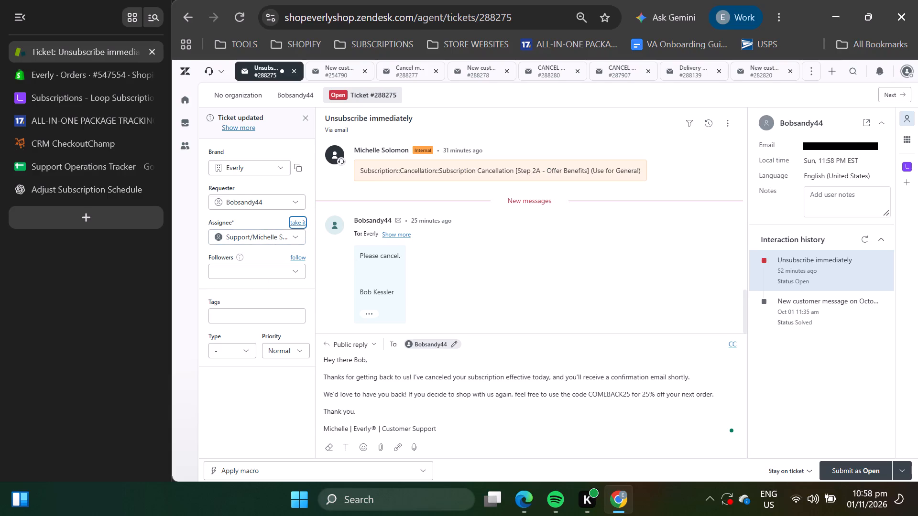
click(532, 371)
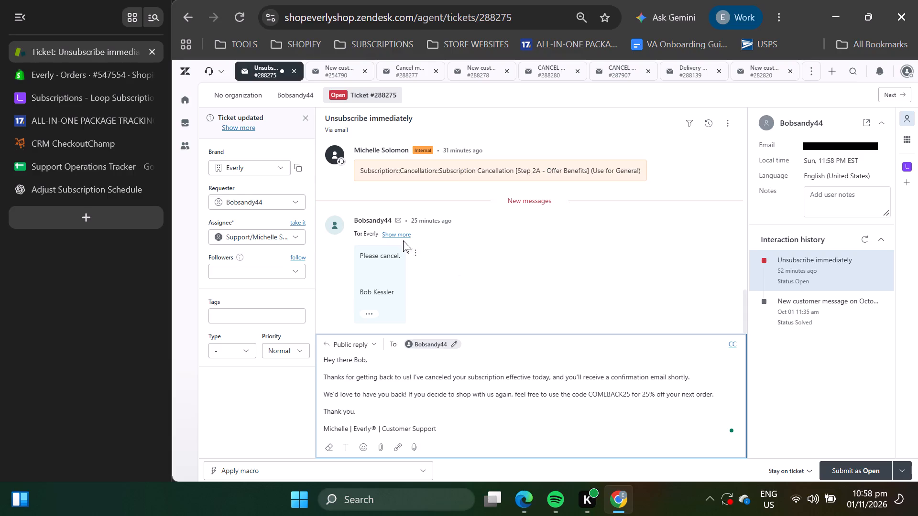
click(66, 75)
click(66, 105)
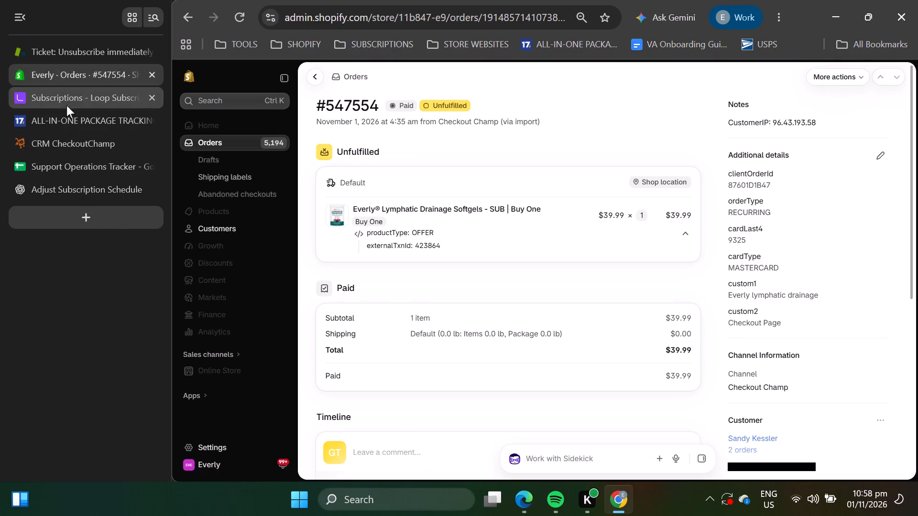
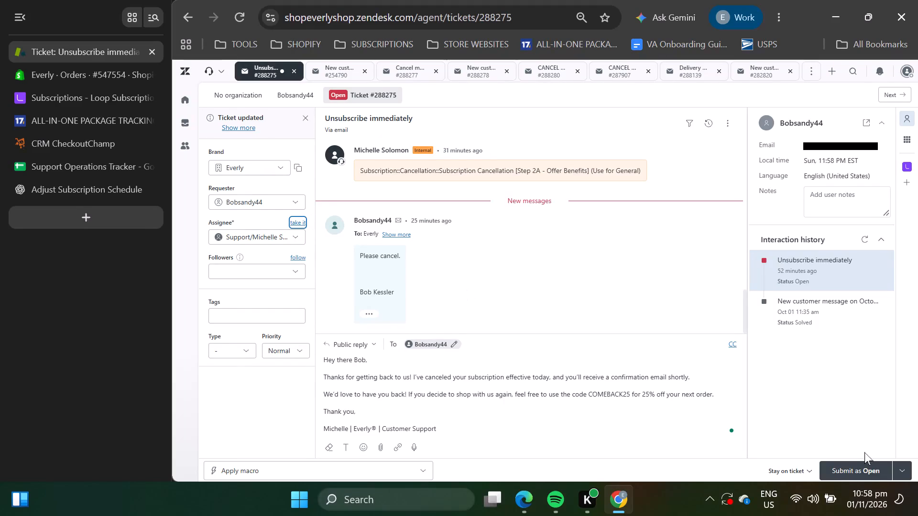
click(913, 472)
click(905, 466)
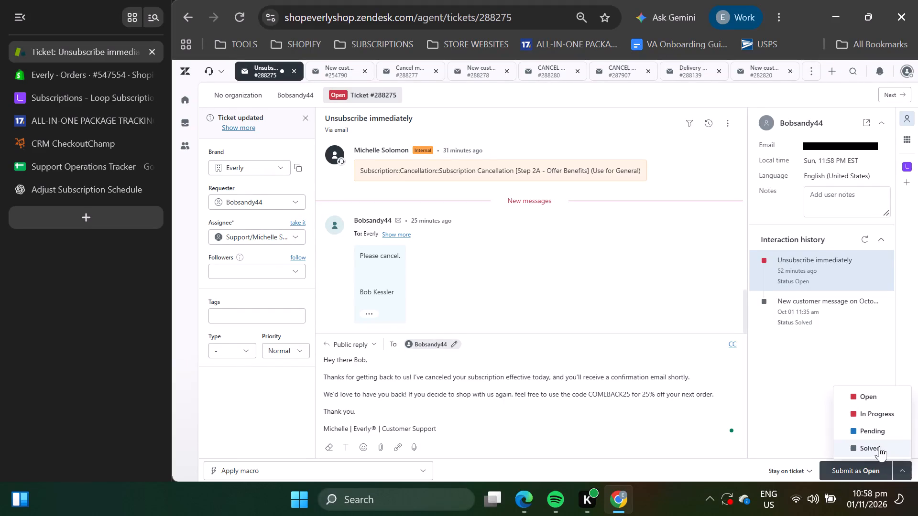
click(879, 446)
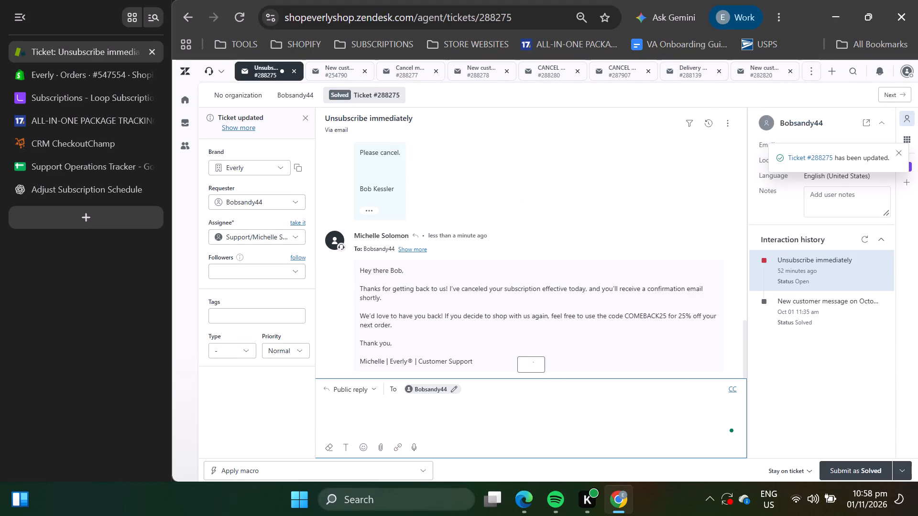
Switch the response on the ticket to an internal note and begin it with "Step1-3 :".
click(362, 387)
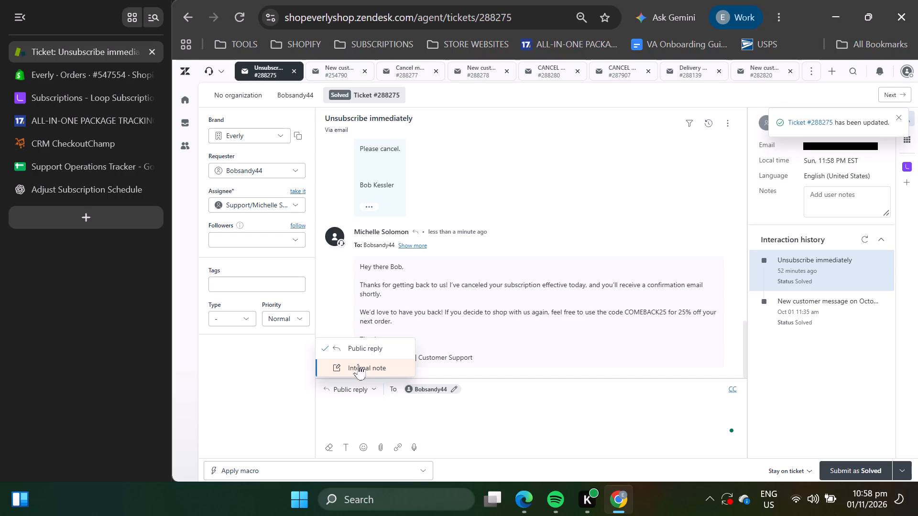
click(356, 364)
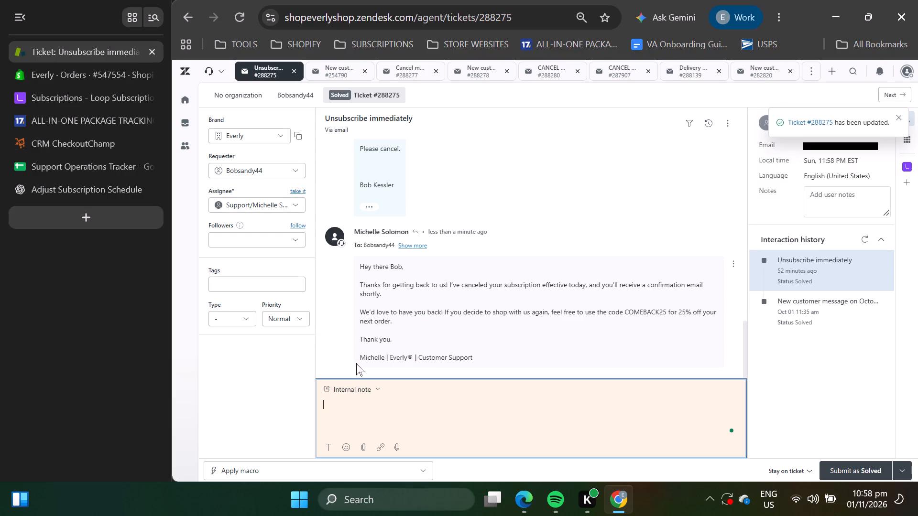
click(361, 410)
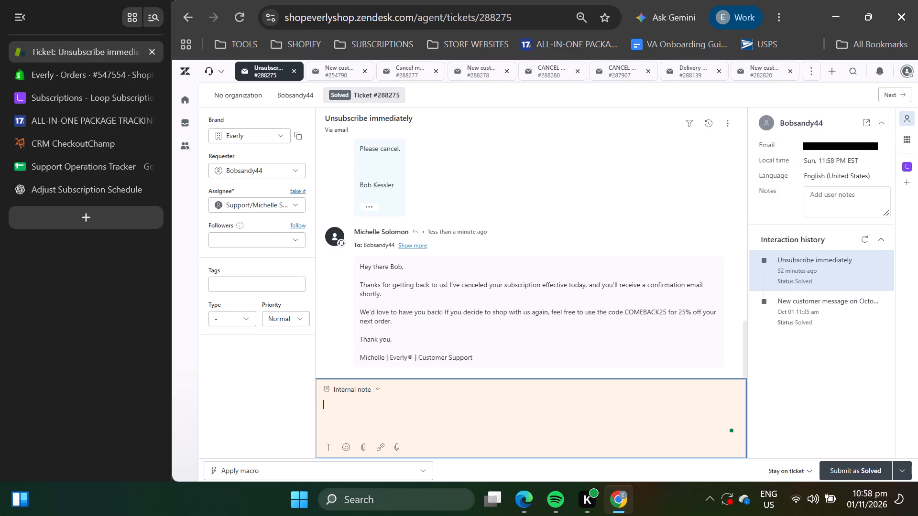
text(Ste)
key(BackSpace)
key(BackSpace)
key(BackSpace)
key(BackSpace)
text(Step)
key(1)
key(minus)
key(3)
key(space)
text(:)
key(space)
Copy the ticket's web address into the internal note after "Step1-3 :" and start a new line below it.
click(392, 11)
right_click(389, 12)
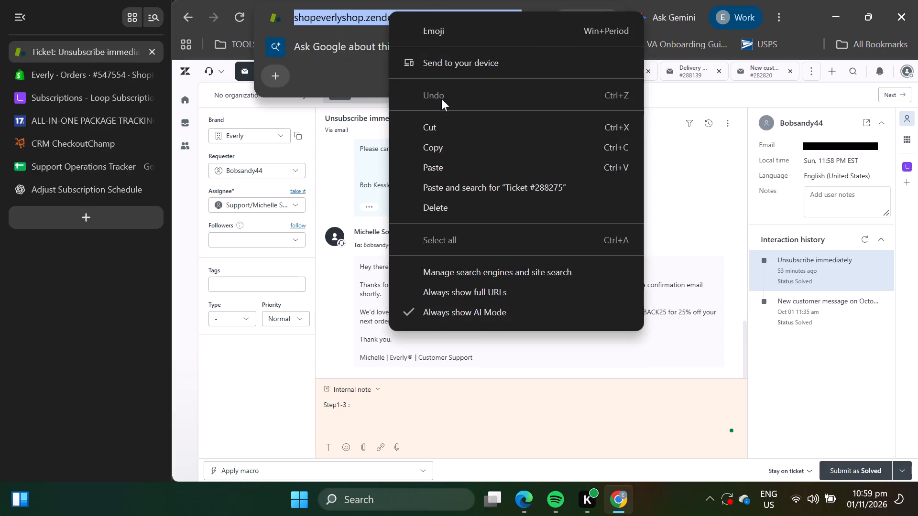
click(446, 145)
click(391, 406)
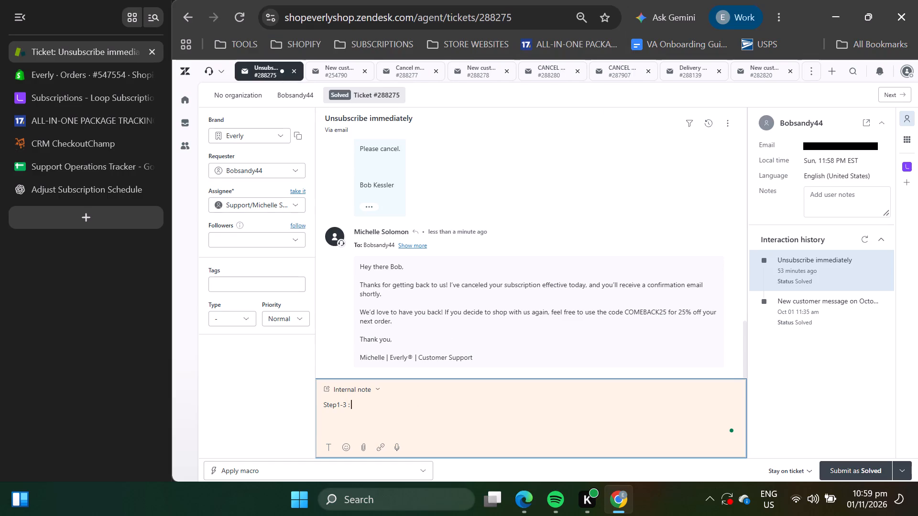
key(ctrl+v)
key(Return)
key(Return)
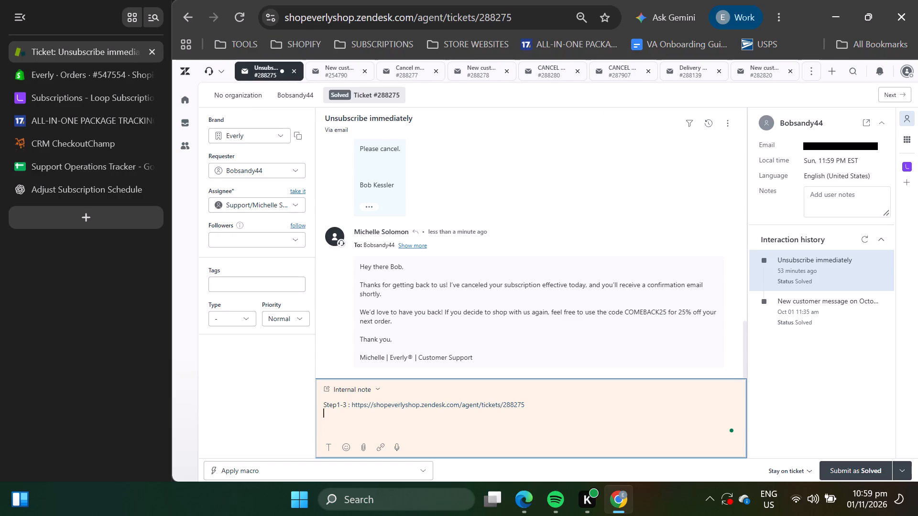
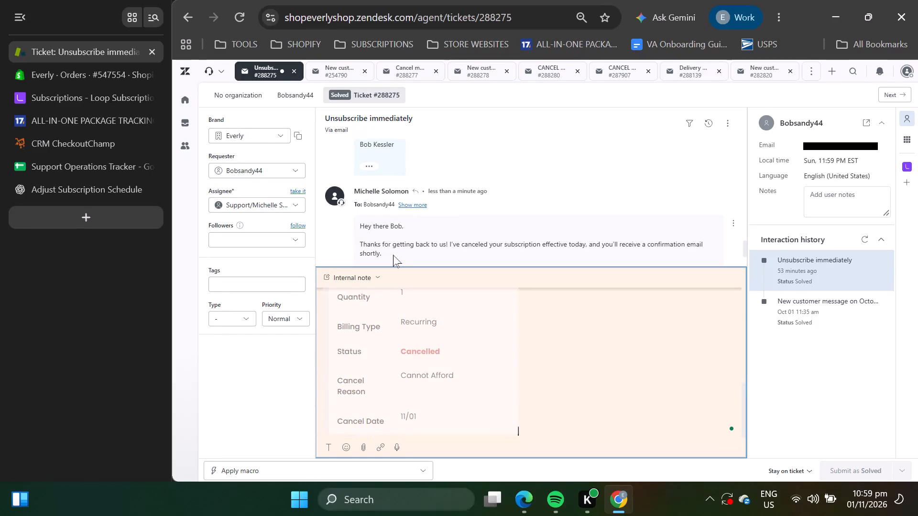
double_click(306, 192)
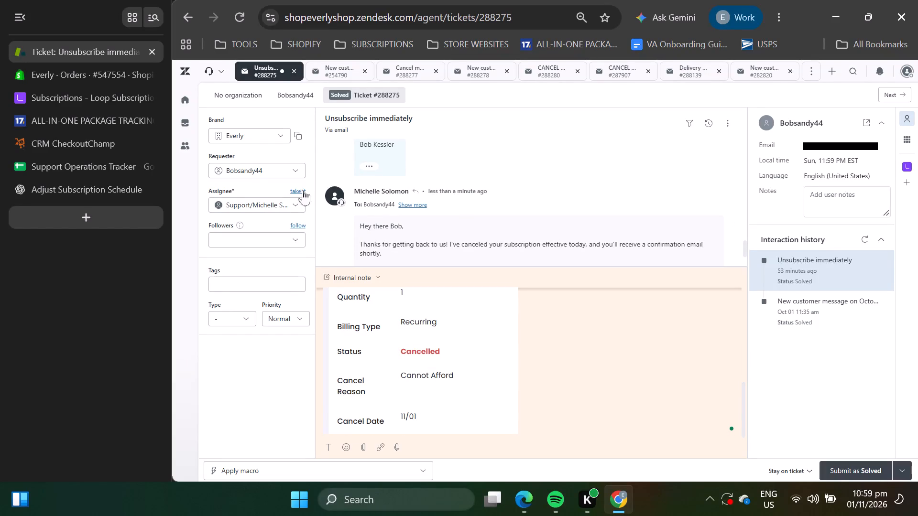
triple_click(298, 188)
click(298, 188)
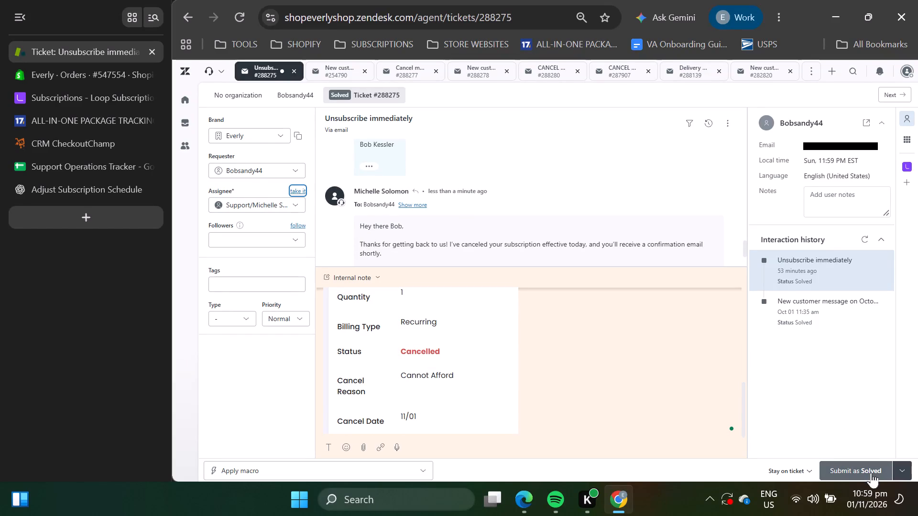
click(871, 472)
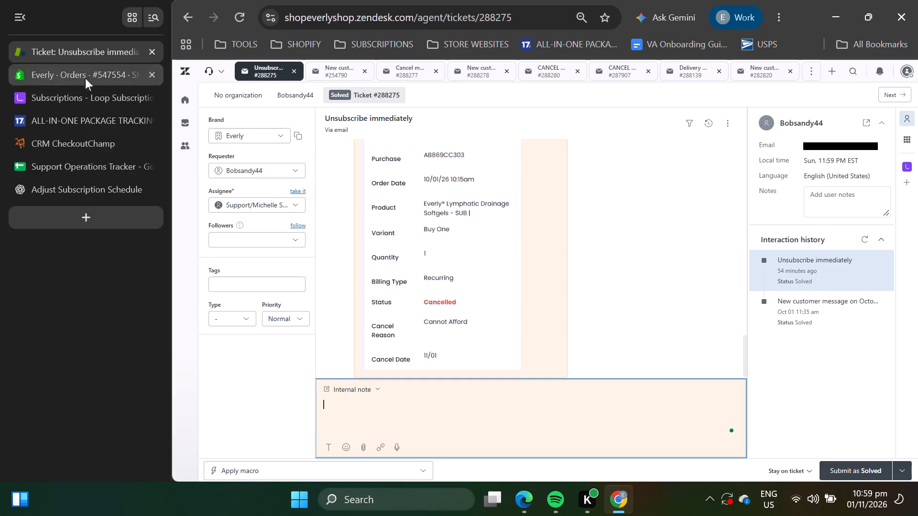
scroll(575, 311, down, 1)
scroll(575, 311, up, 3)
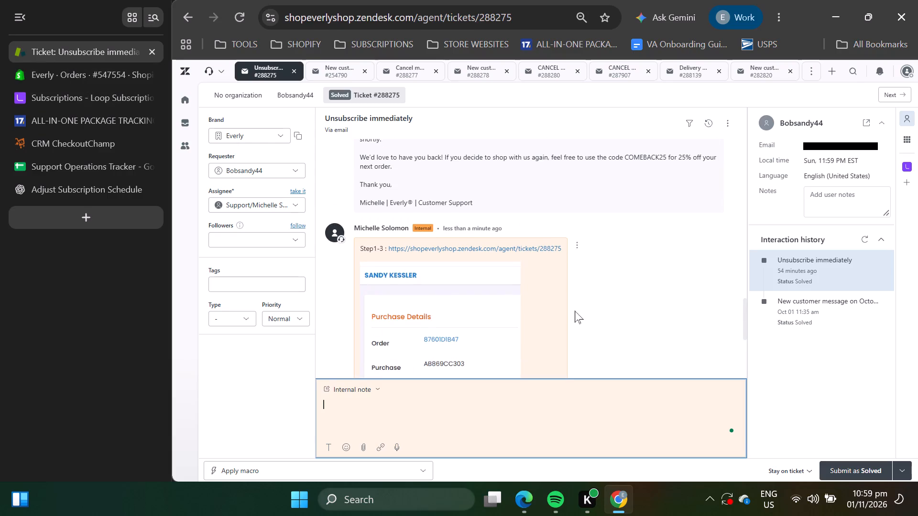
scroll(495, 243, up, 2)
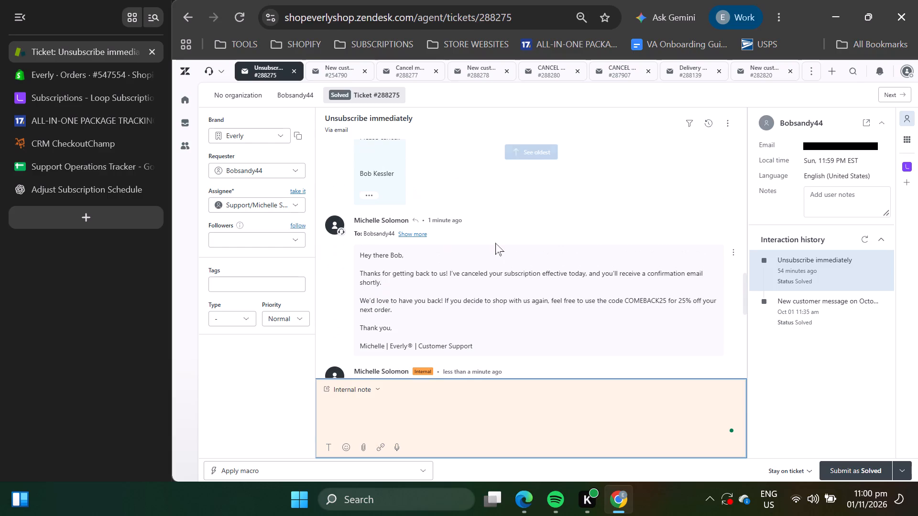
Open ticket #286603, "Another photo of product w/ name misspelled !", from the Everly tickets view and read the recent messages.
click(189, 118)
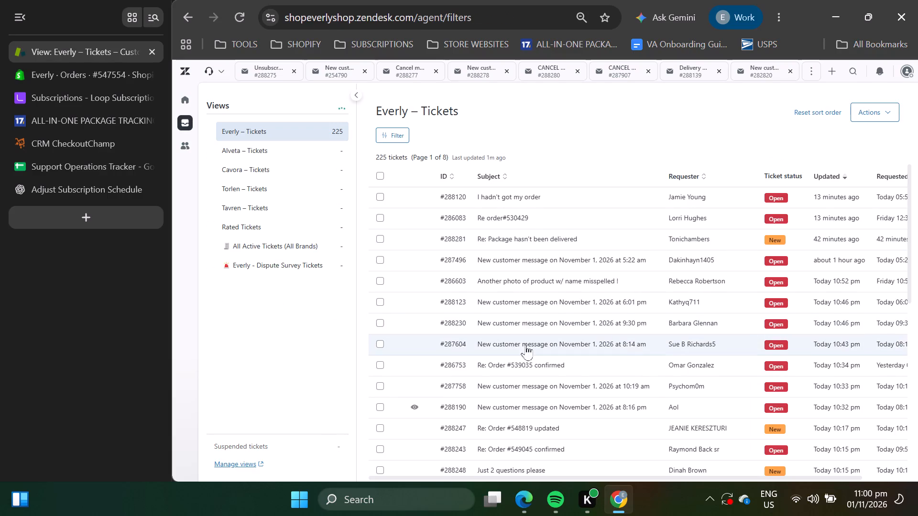
click(515, 306)
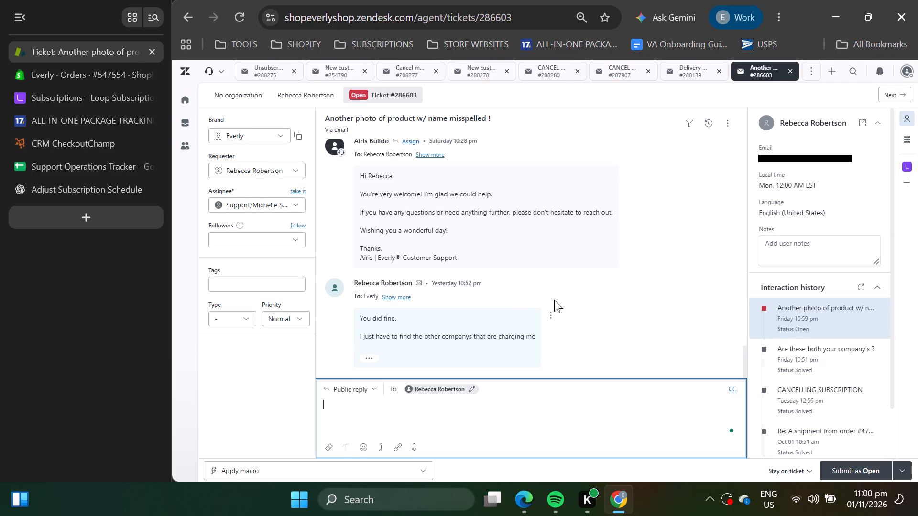
scroll(559, 303, up, 3)
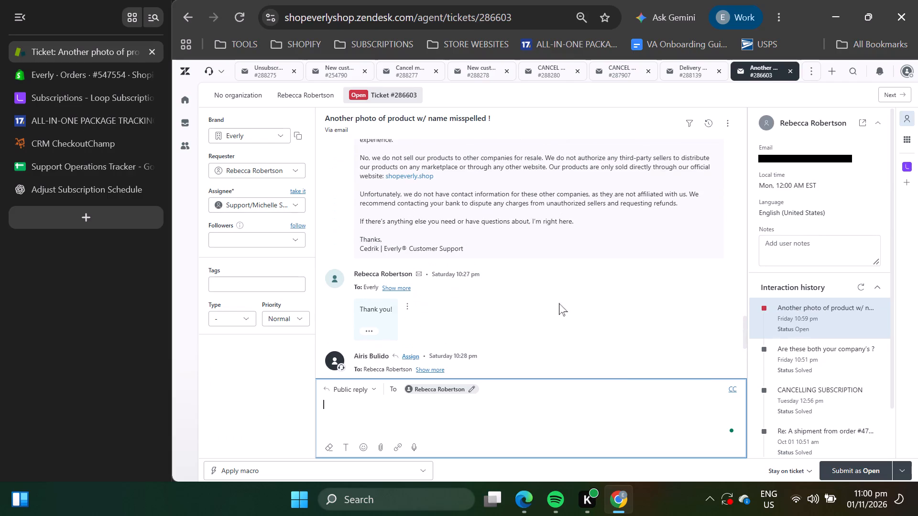
scroll(559, 303, down, 2)
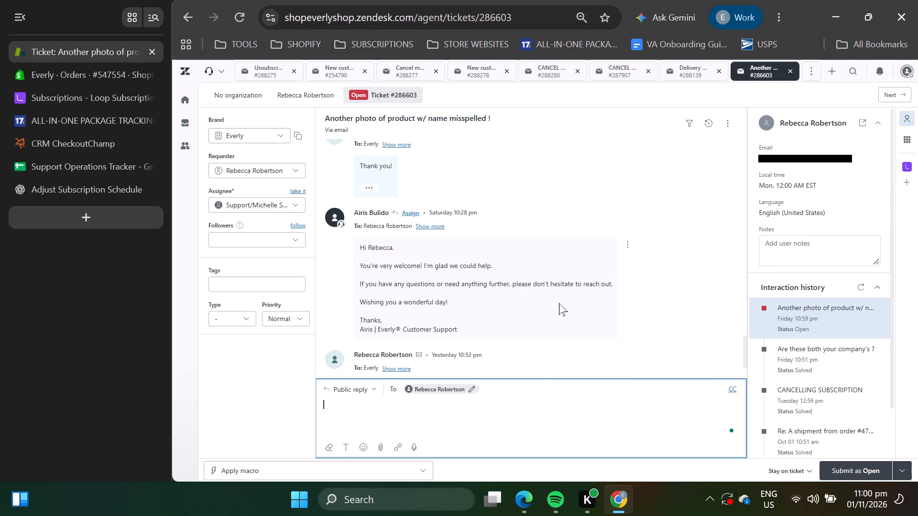
scroll(559, 303, down, 2)
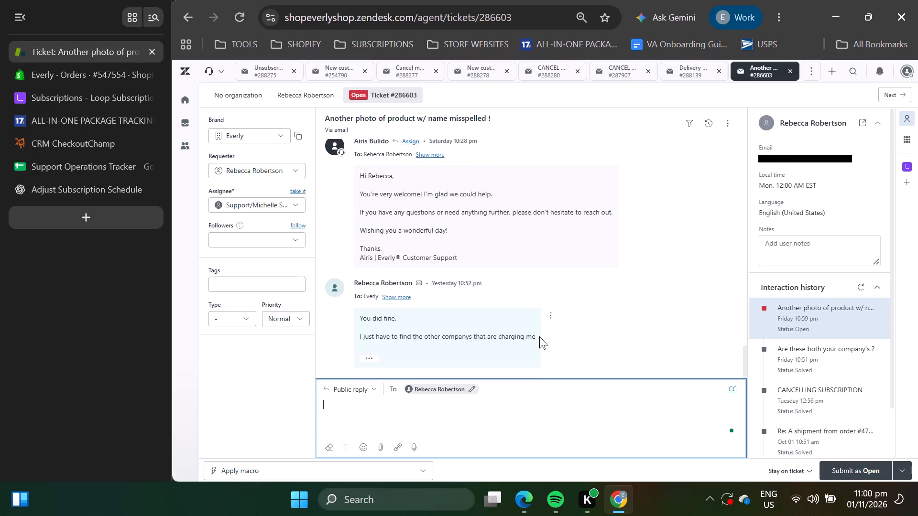
drag(539, 336, 352, 138)
right_click(543, 184)
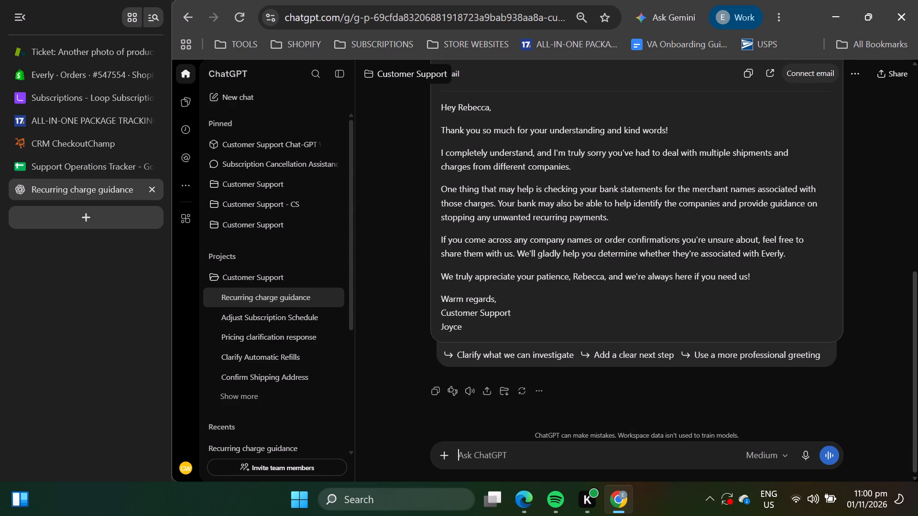
click(437, 391)
click(81, 66)
click(87, 59)
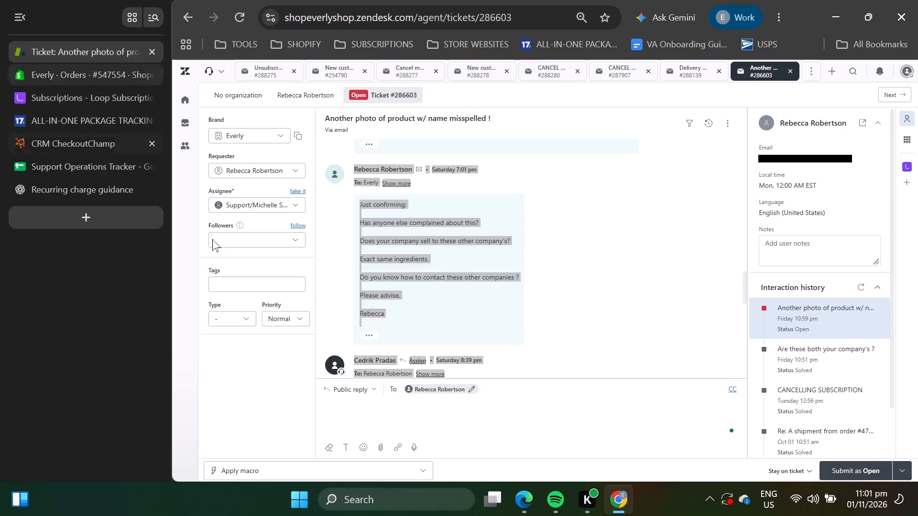
click(340, 403)
right_click(340, 403)
click(411, 254)
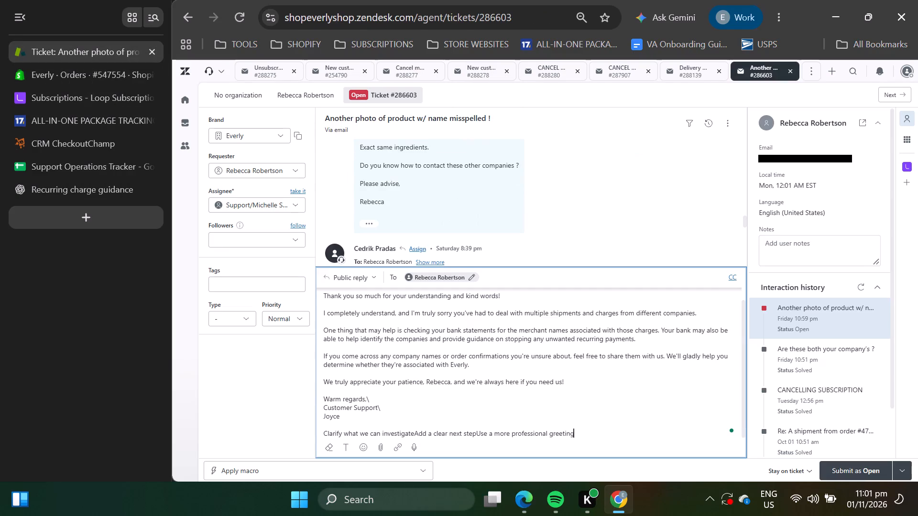
Remove the name Joyce and the trailing line of suggestions from the end of the reply.
drag(580, 432, 316, 409)
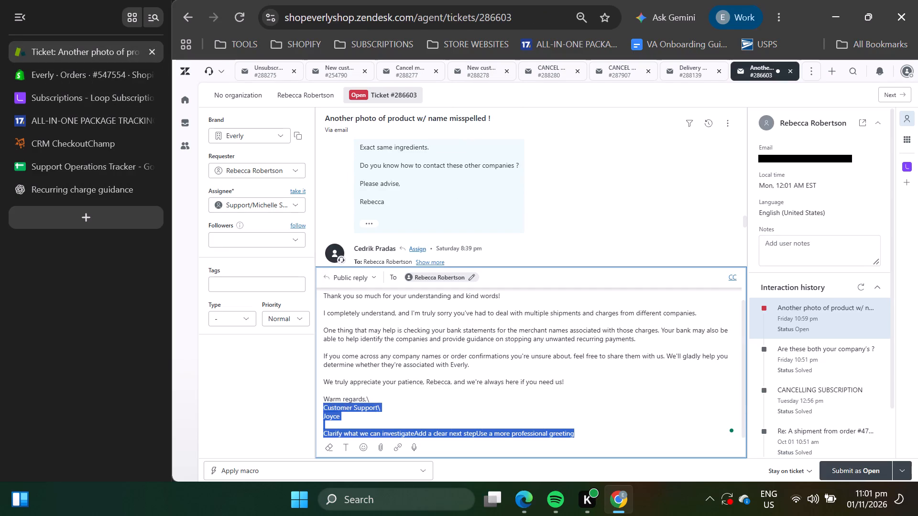
drag(316, 409, 317, 419)
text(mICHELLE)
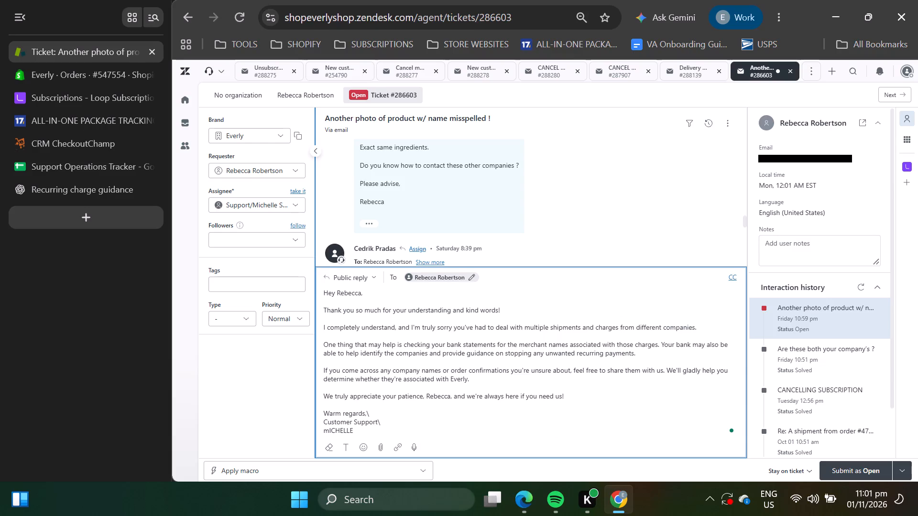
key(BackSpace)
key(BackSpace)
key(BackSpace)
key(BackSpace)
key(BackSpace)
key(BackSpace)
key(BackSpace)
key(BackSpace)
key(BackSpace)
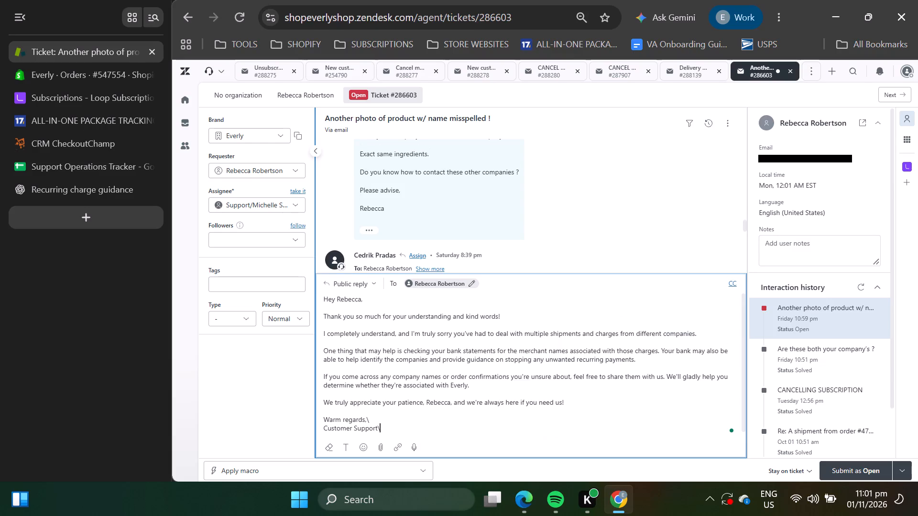
Remove the stray backslashes after "Warm regards," and "Customer Support" and start a new line below the sign-off.
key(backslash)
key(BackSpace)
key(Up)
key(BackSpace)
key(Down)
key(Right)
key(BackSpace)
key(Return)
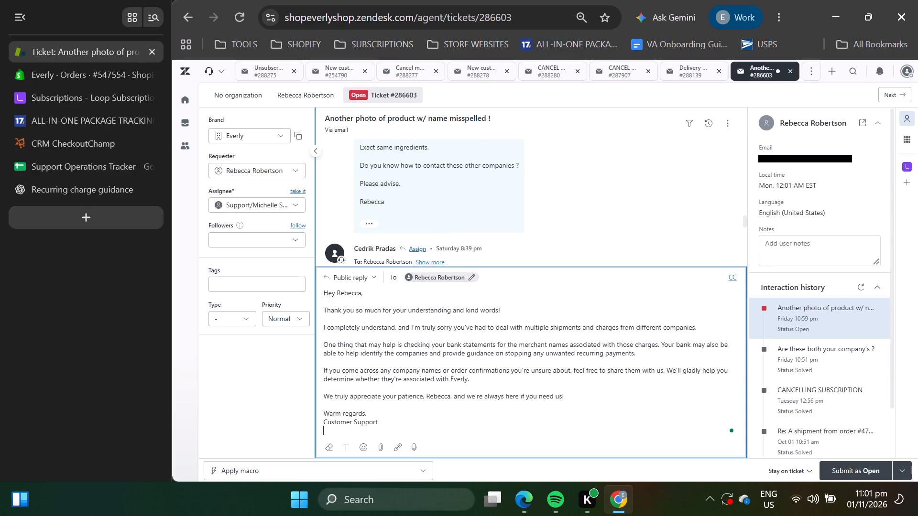
Sign the reply with the name "Michelle" below "Customer Support".
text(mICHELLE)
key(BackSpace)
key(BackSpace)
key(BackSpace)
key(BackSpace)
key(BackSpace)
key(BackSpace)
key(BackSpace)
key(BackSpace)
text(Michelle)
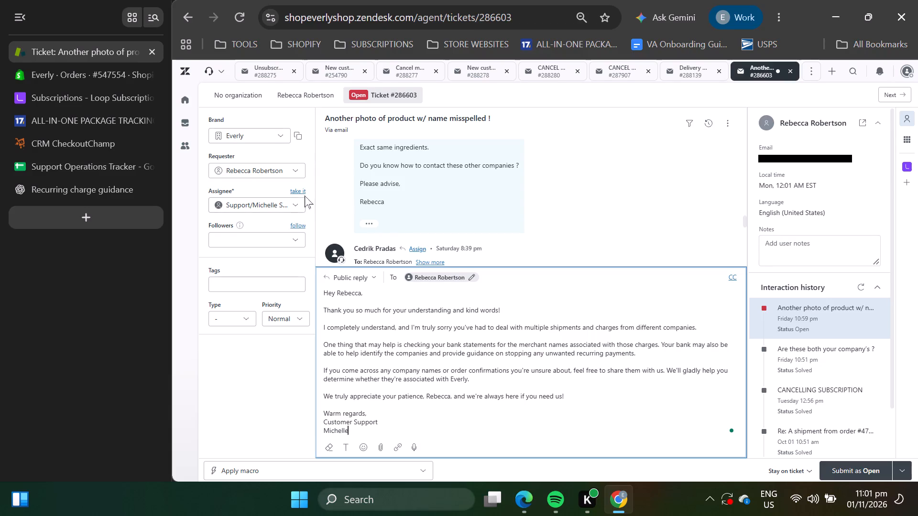
triple_click(300, 188)
click(469, 380)
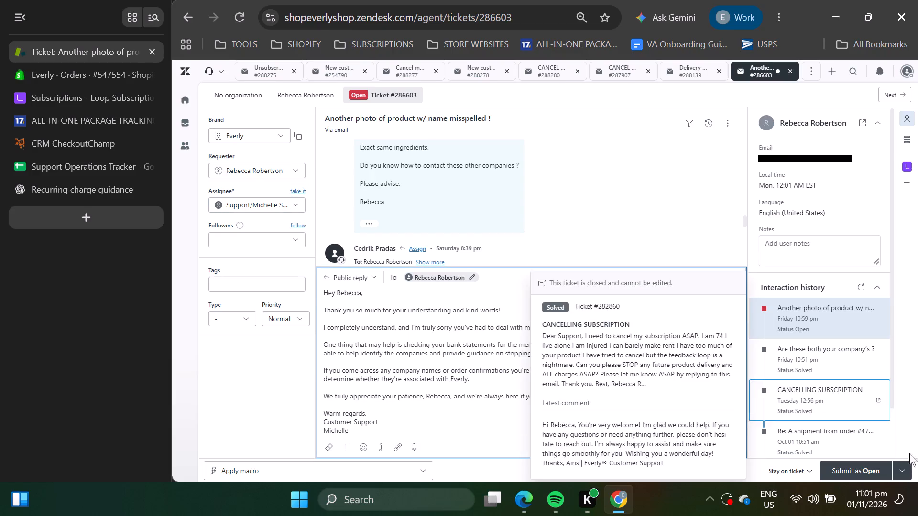
click(902, 478)
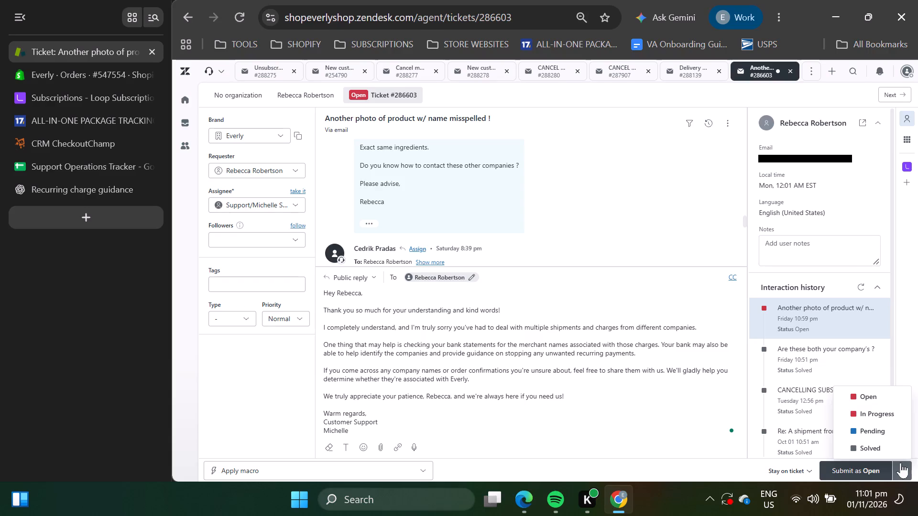
click(892, 451)
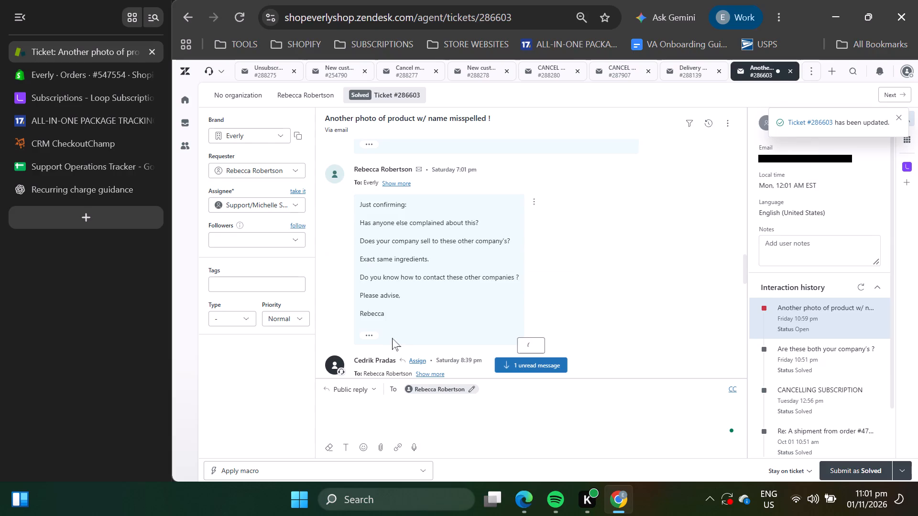
scroll(434, 333, down, 6)
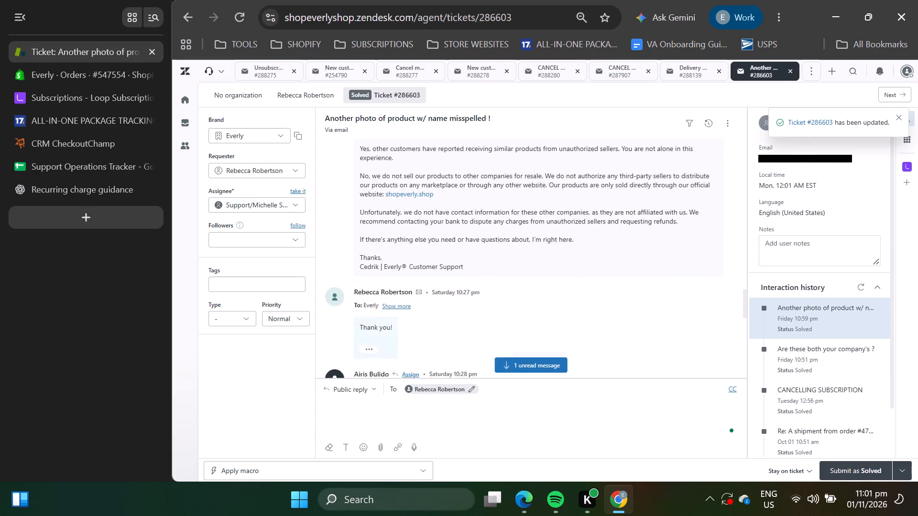
scroll(440, 342, down, 8)
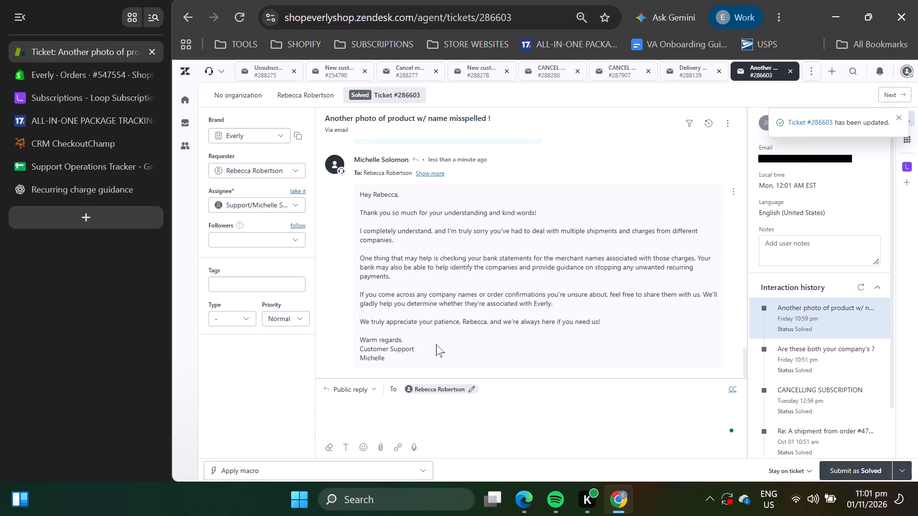
drag(393, 360, 348, 91)
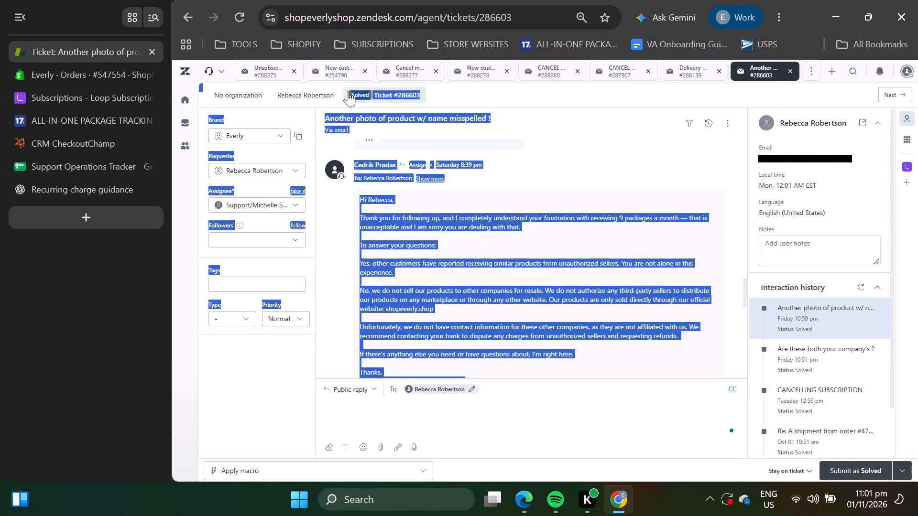
drag(348, 91, 357, 136)
right_click(456, 193)
click(499, 209)
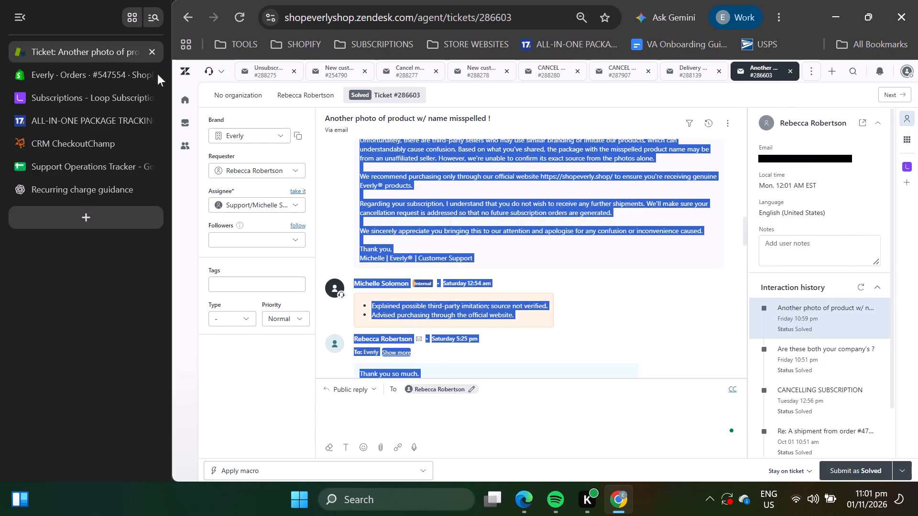
click(519, 499)
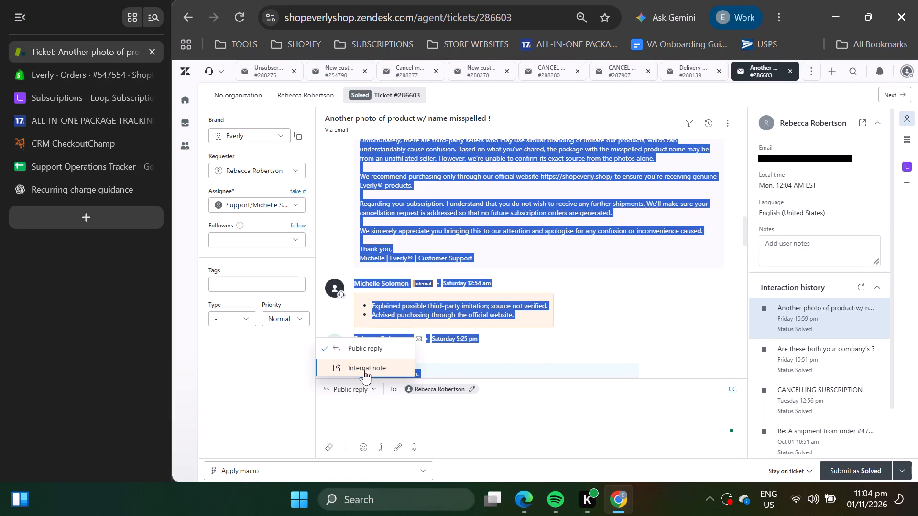
right_click(351, 412)
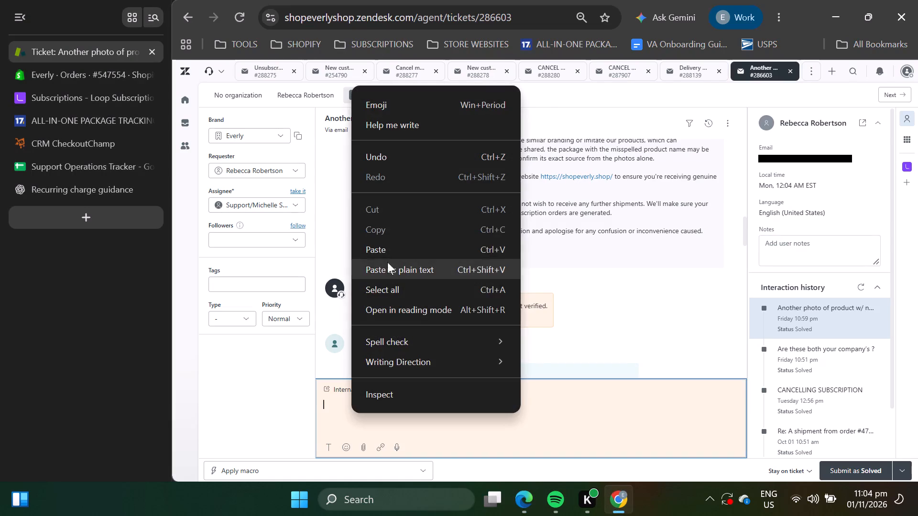
click(391, 245)
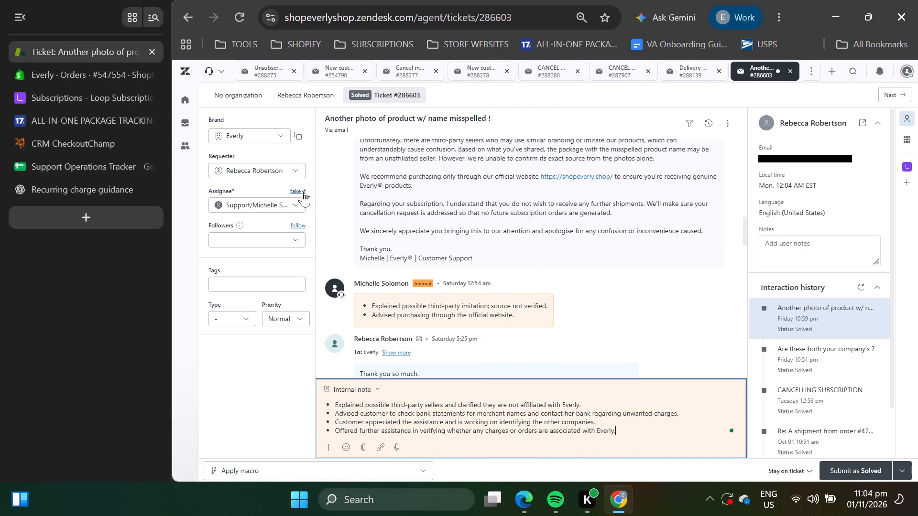
Assign ticket #286603 to yourself and submit the internal note as Solved.
double_click(303, 191)
click(871, 470)
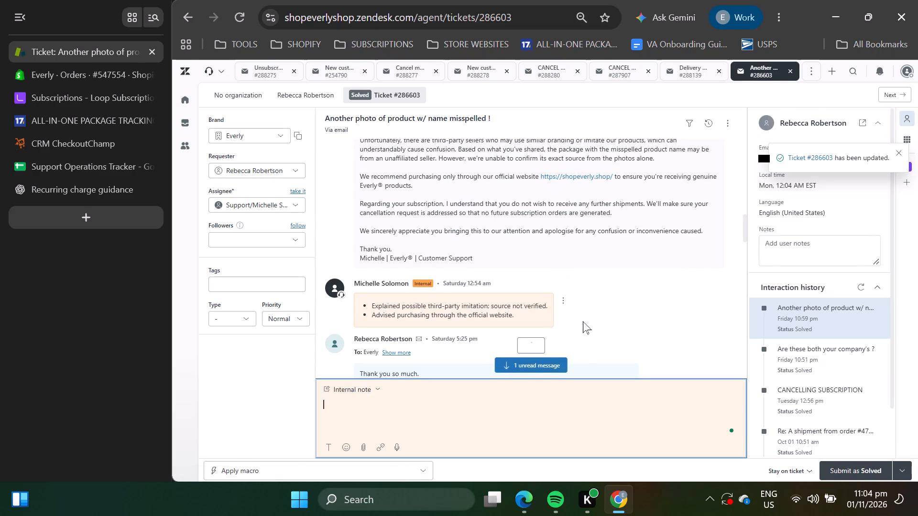
click(293, 189)
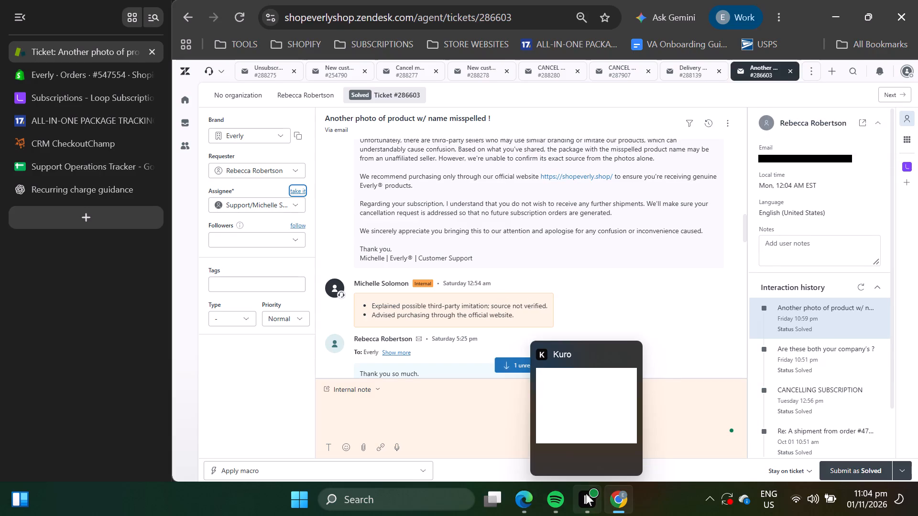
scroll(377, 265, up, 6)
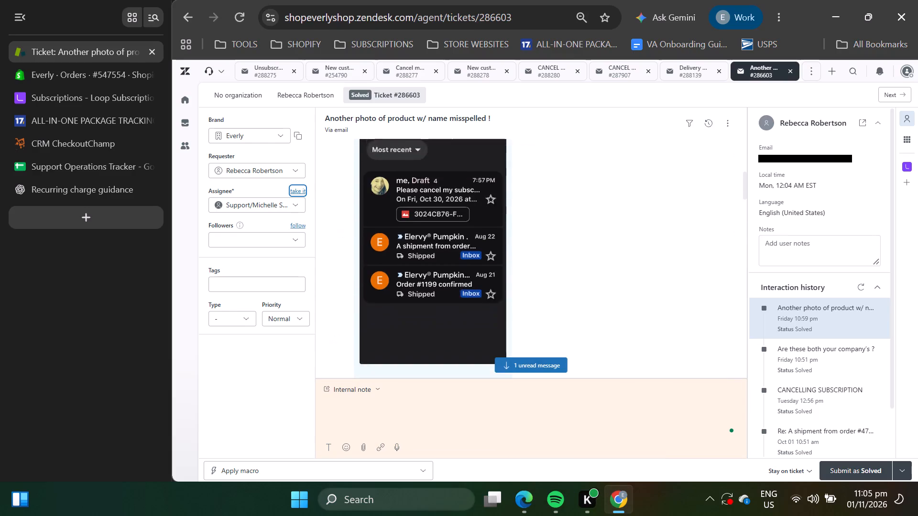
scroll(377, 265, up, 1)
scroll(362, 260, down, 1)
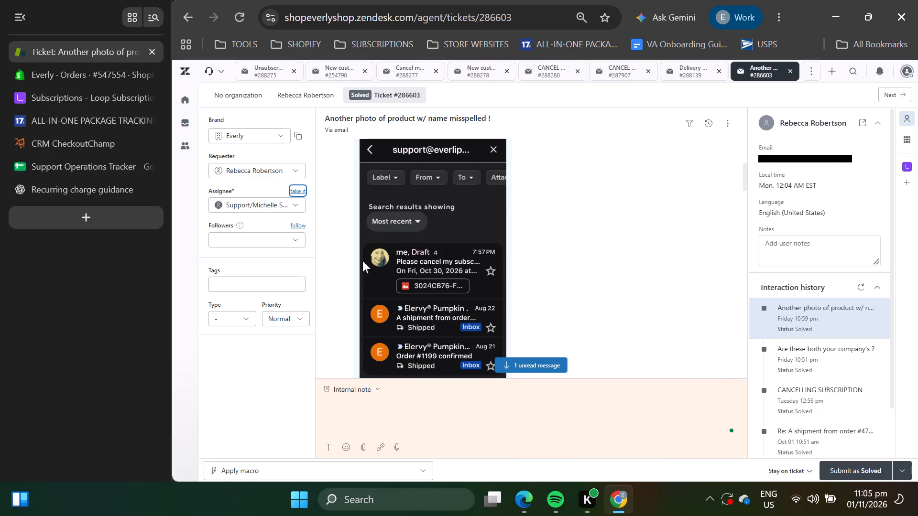
click(190, 121)
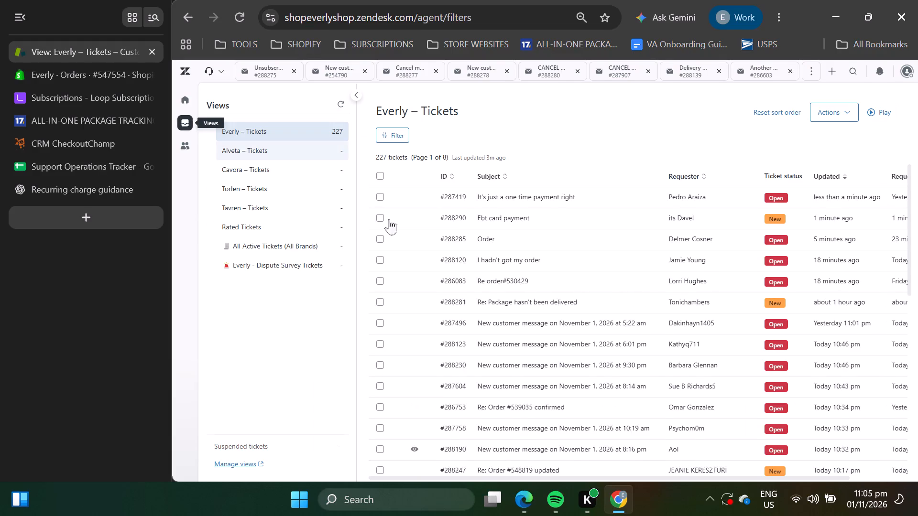
click(701, 175)
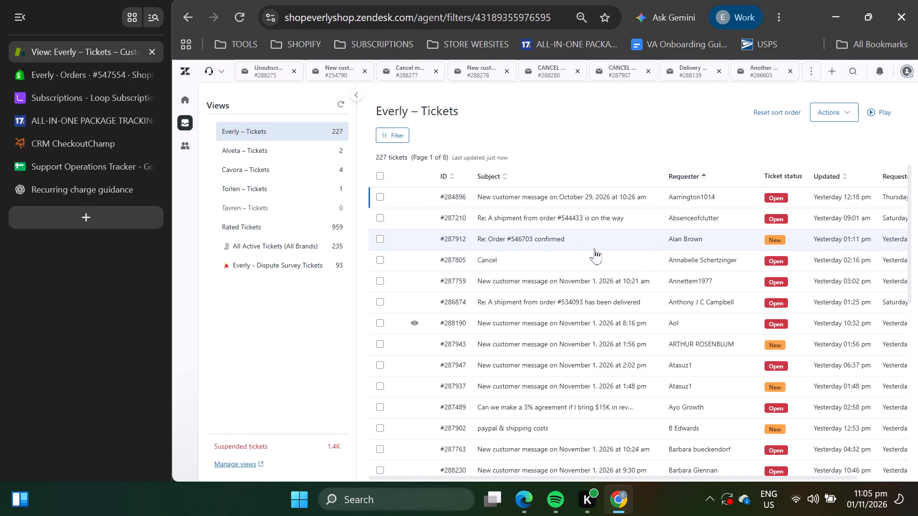
scroll(594, 248, down, 4)
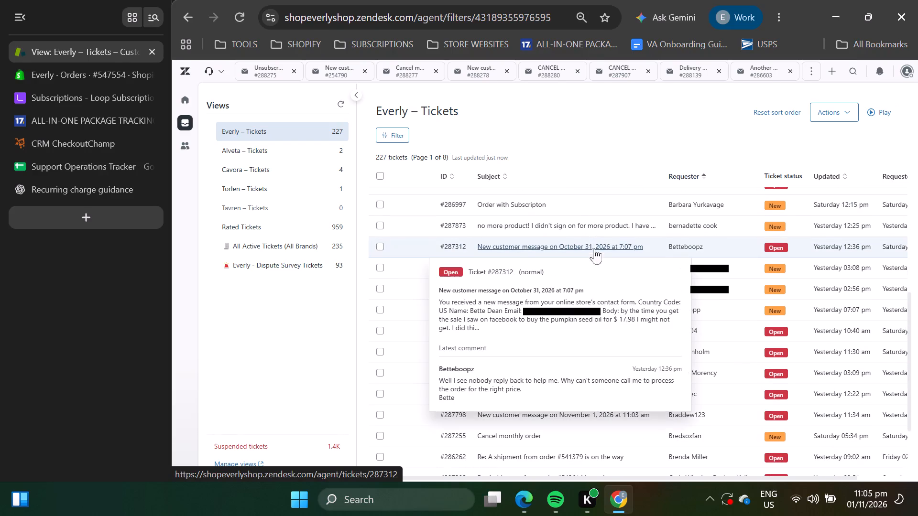
click(499, 265)
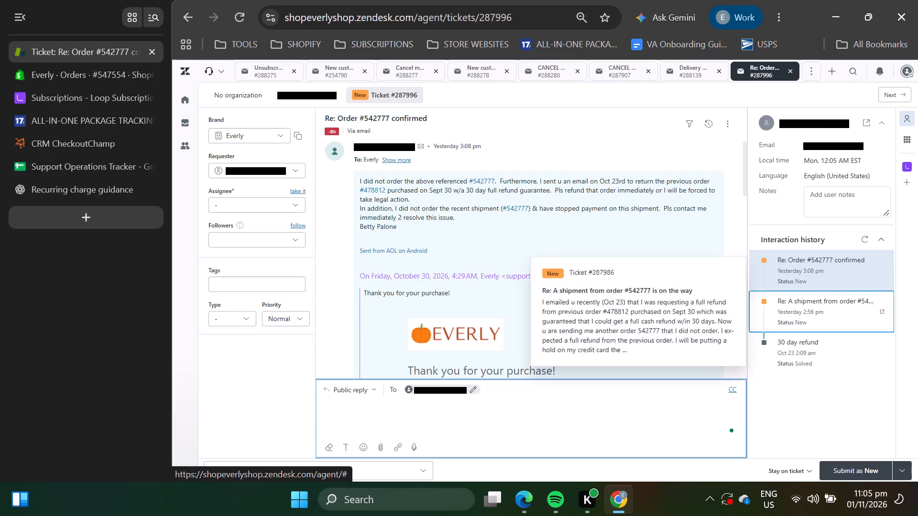
click(889, 142)
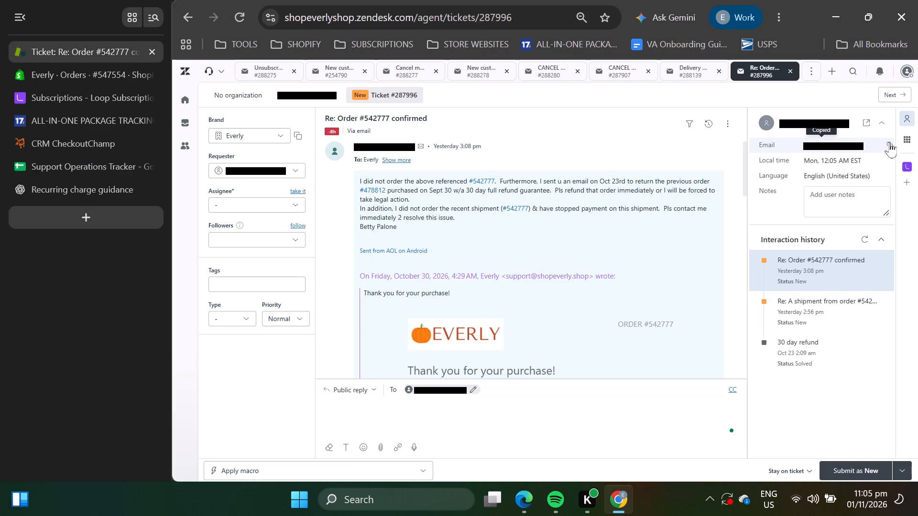
click(114, 77)
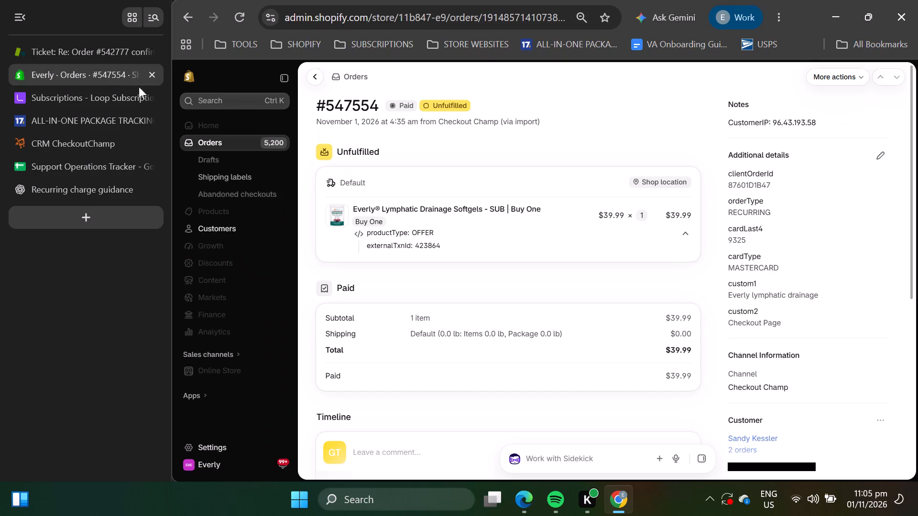
click(214, 89)
click(218, 97)
click(426, 150)
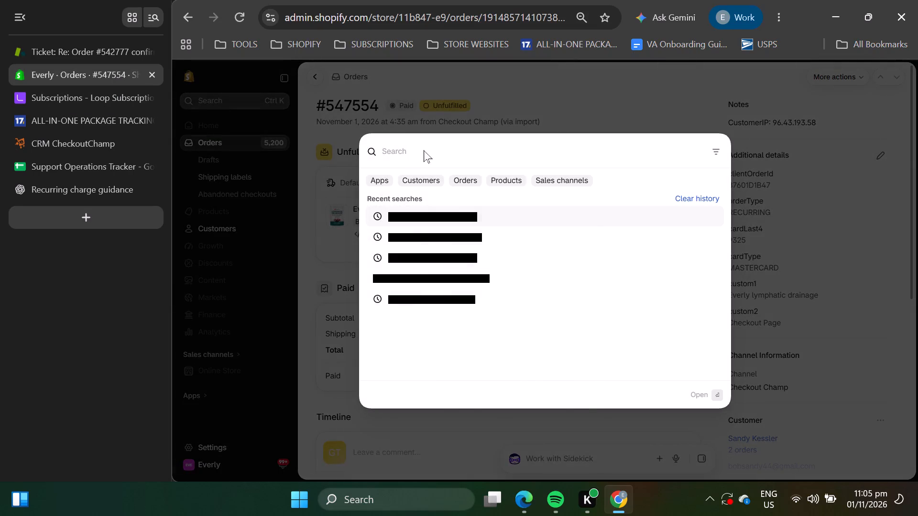
right_click(418, 150)
click(470, 325)
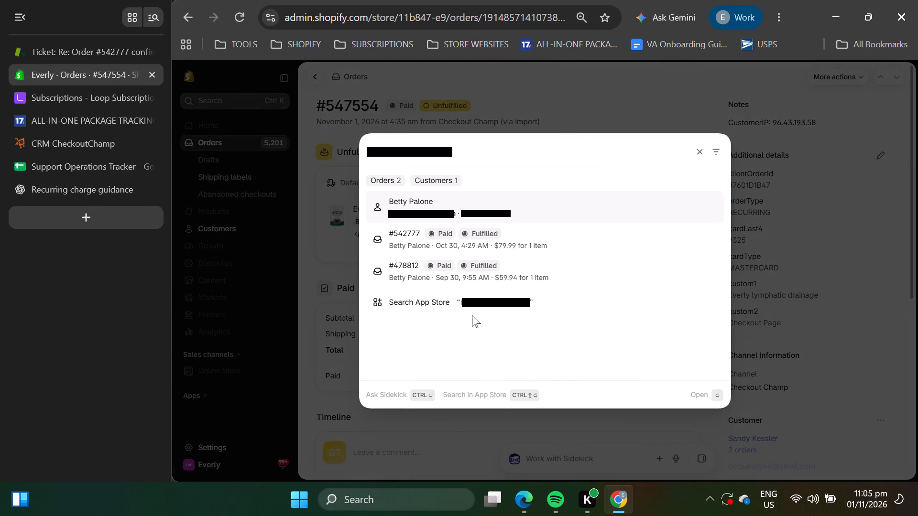
Return to the Everly – Tickets view in Zendesk and open ticket #287542, "I want this subscription canceled".
click(63, 48)
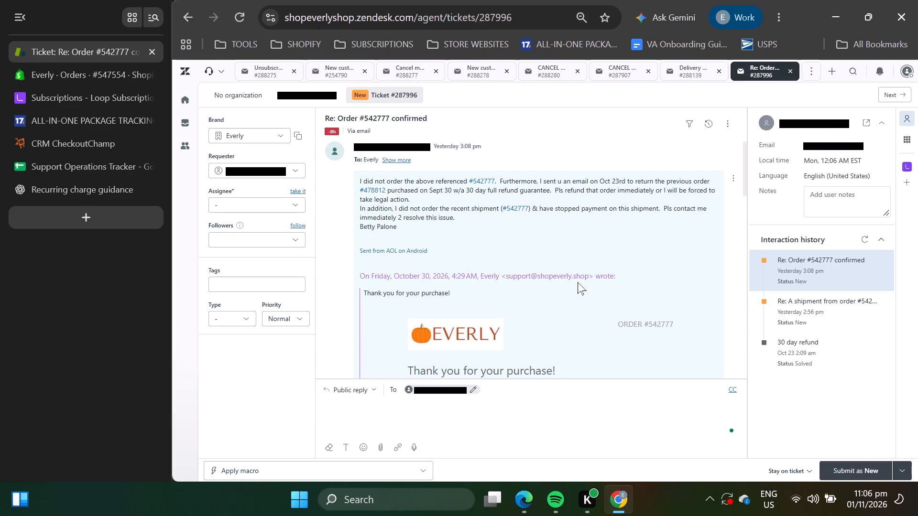
click(183, 120)
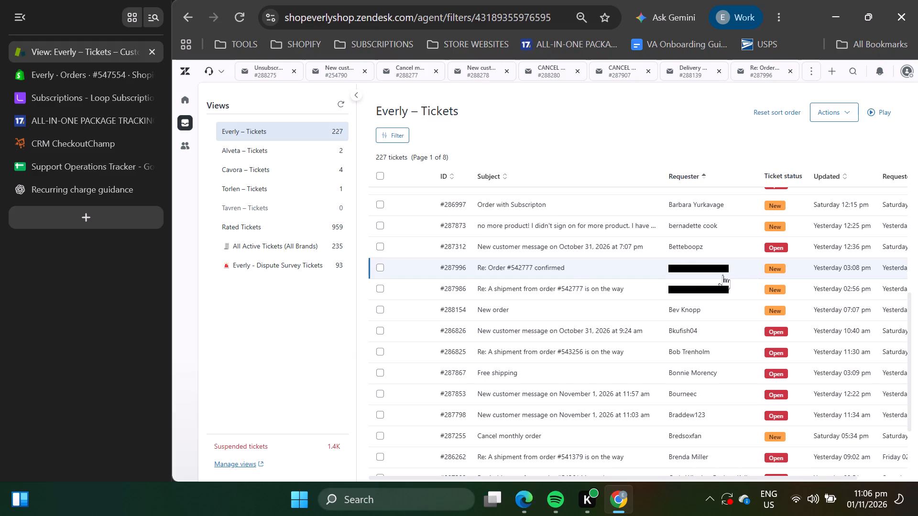
scroll(612, 264, down, 3)
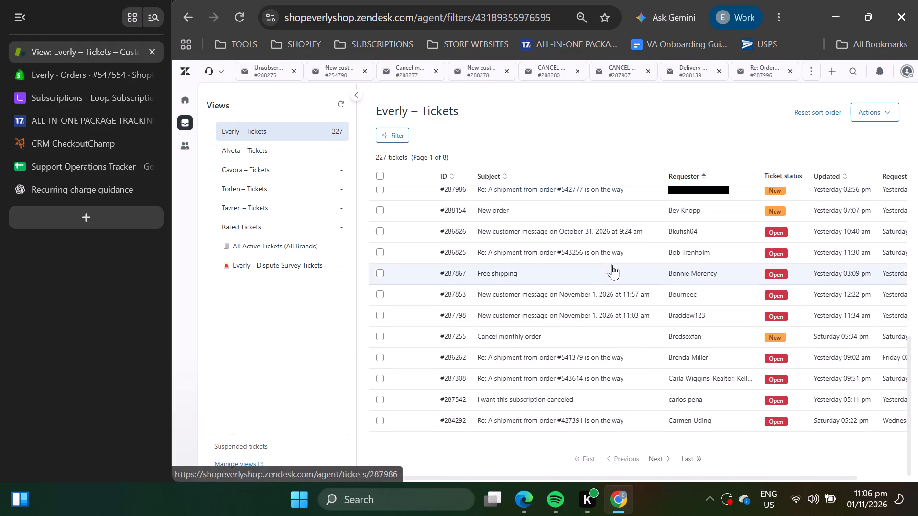
scroll(612, 264, down, 4)
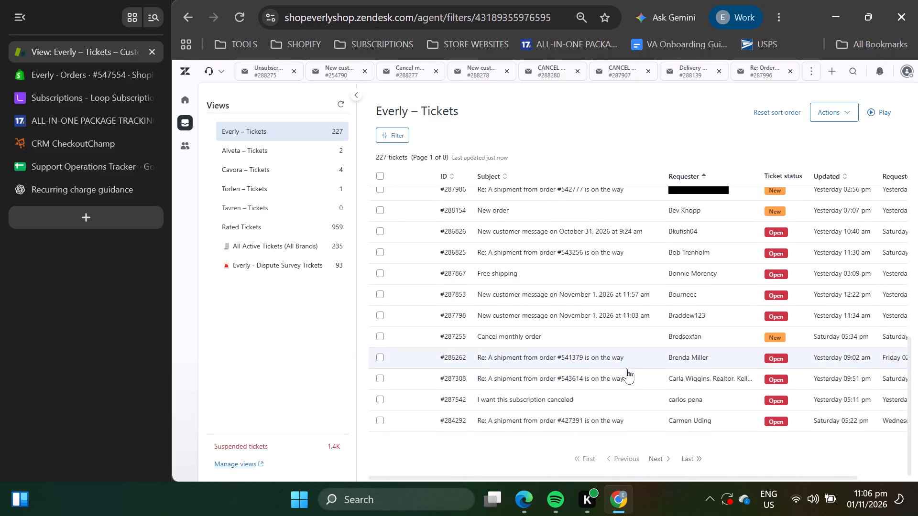
click(502, 396)
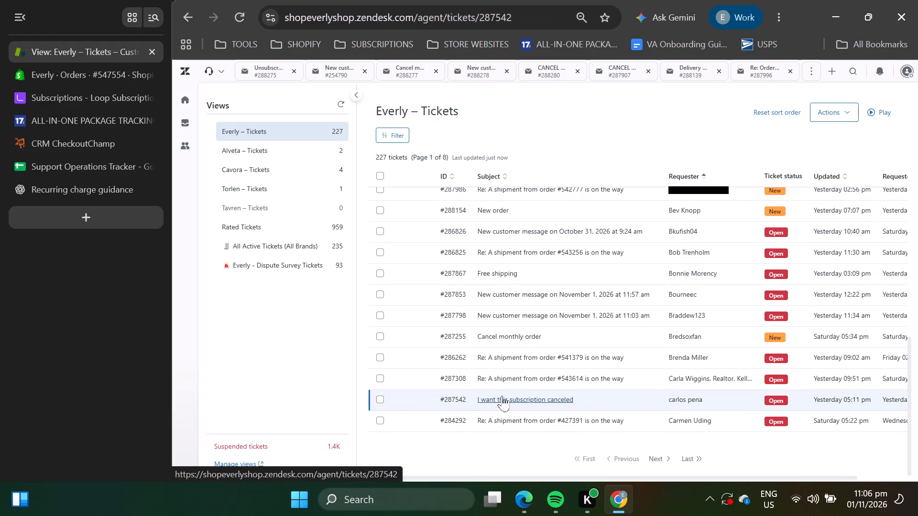
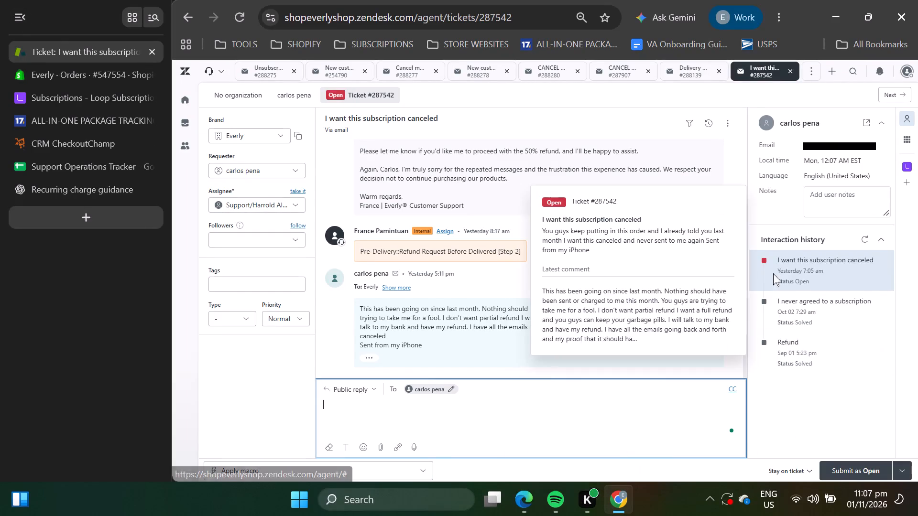
Close the Chrome window with the Zendesk tickets and the Edge window with the ChatGPT internal notes.
click(909, 19)
triple_click(909, 19)
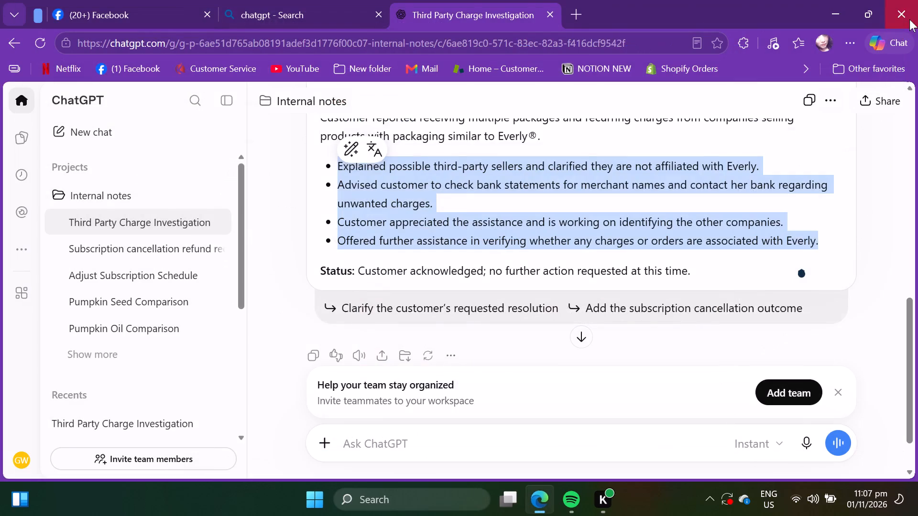
triple_click(909, 19)
triple_click(909, 19)
double_click(909, 19)
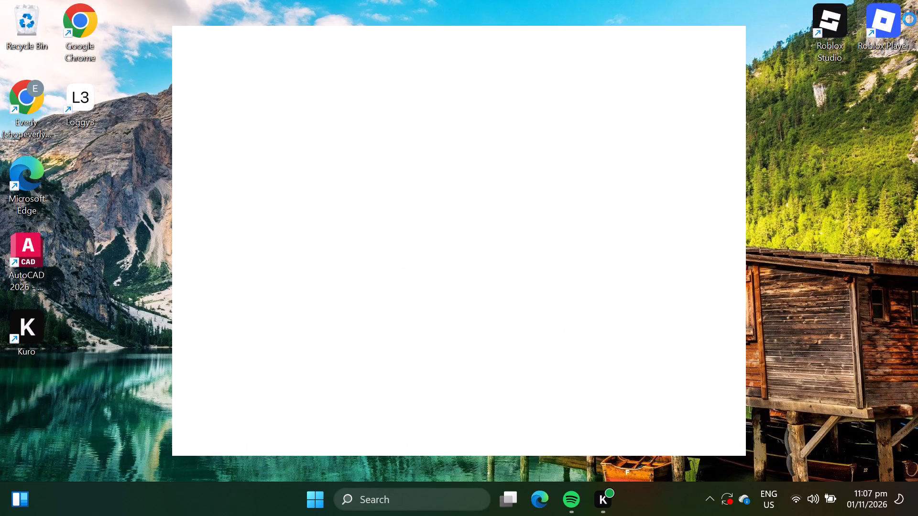